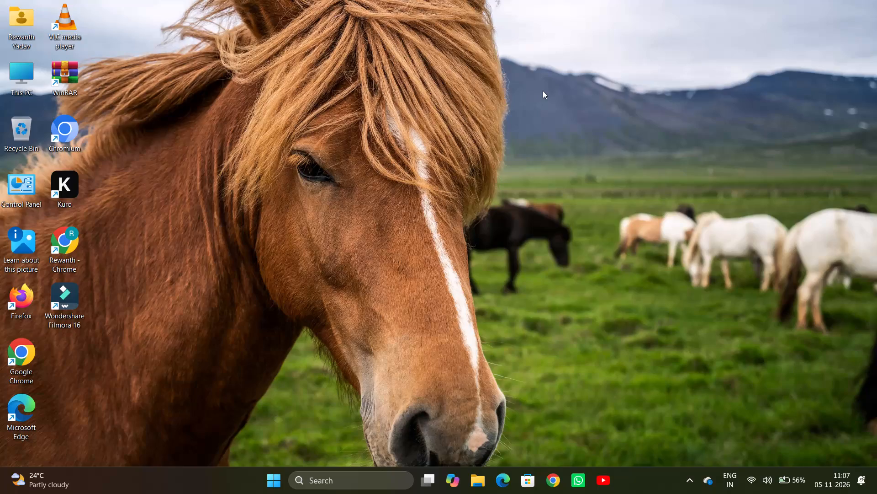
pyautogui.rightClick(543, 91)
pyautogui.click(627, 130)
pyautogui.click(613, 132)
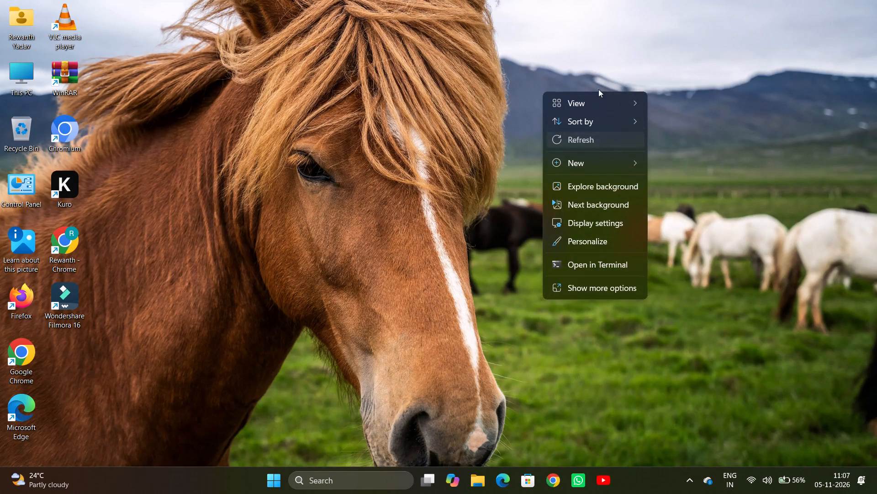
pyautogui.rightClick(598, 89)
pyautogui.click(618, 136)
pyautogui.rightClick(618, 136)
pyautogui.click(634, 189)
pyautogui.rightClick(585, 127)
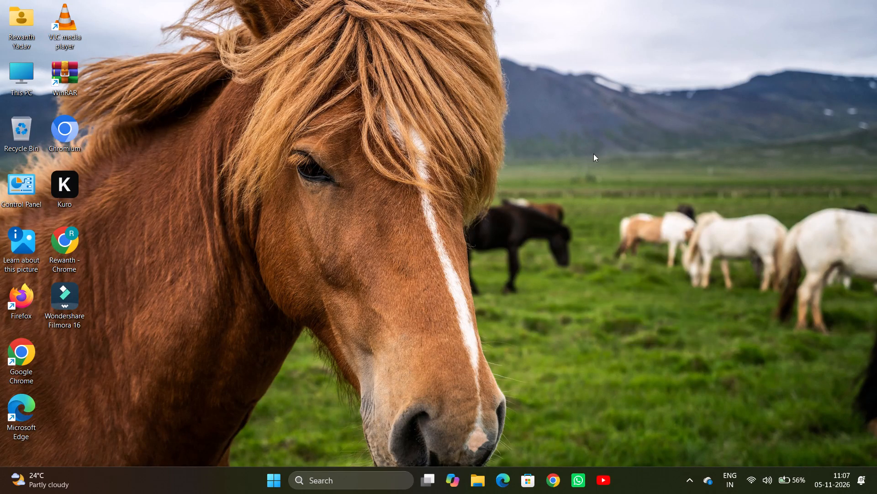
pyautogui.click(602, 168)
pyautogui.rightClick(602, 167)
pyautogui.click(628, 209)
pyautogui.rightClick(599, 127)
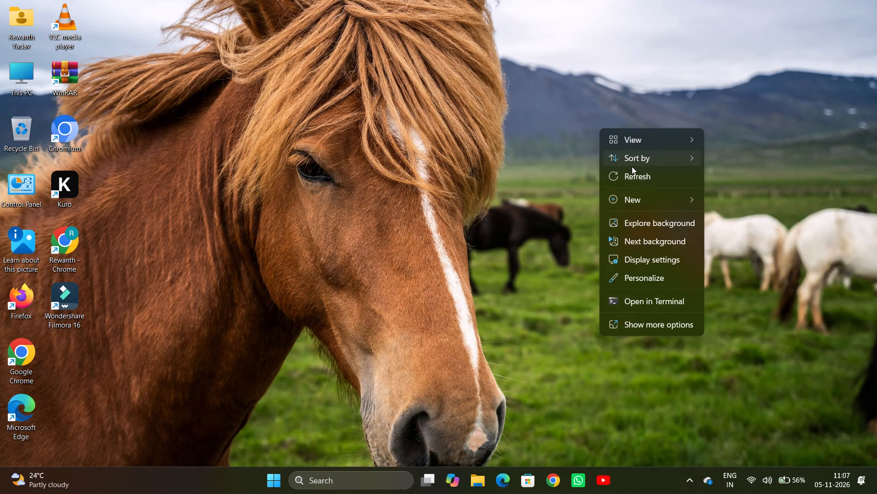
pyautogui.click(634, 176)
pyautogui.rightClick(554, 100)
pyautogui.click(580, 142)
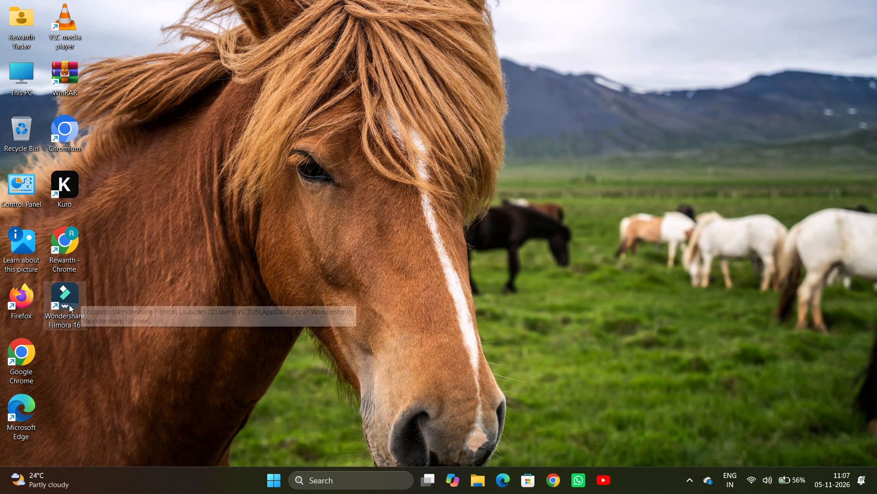
# Launch Wondershare Filmora 16 from the desktop.
pyautogui.tripleClick(68, 293)
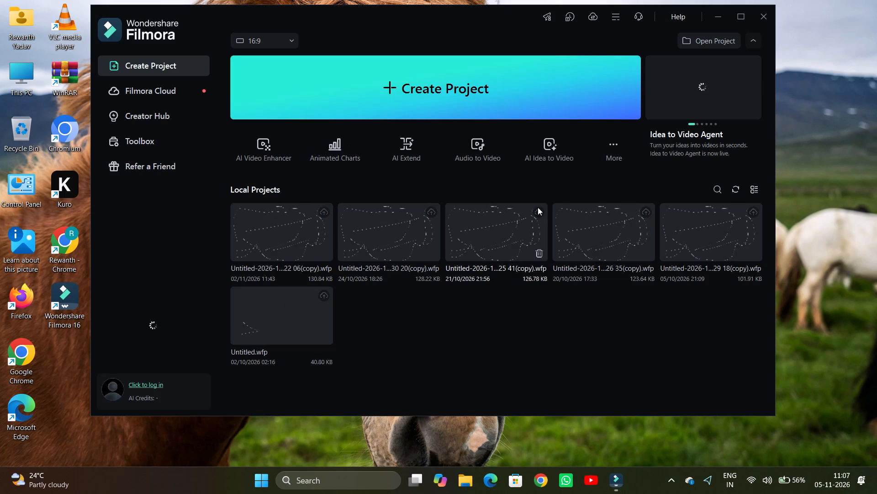
# Open the most recent local project, the "22 06(copy)" file dated 02/11/2026 11:43.
pyautogui.doubleClick(290, 234)
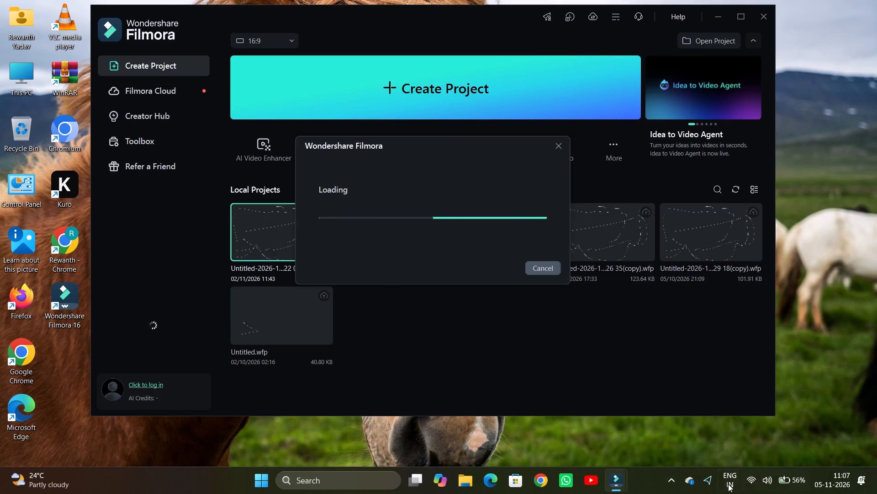
# Raise the Windows display brightness to its maximum.
pyautogui.click(777, 473)
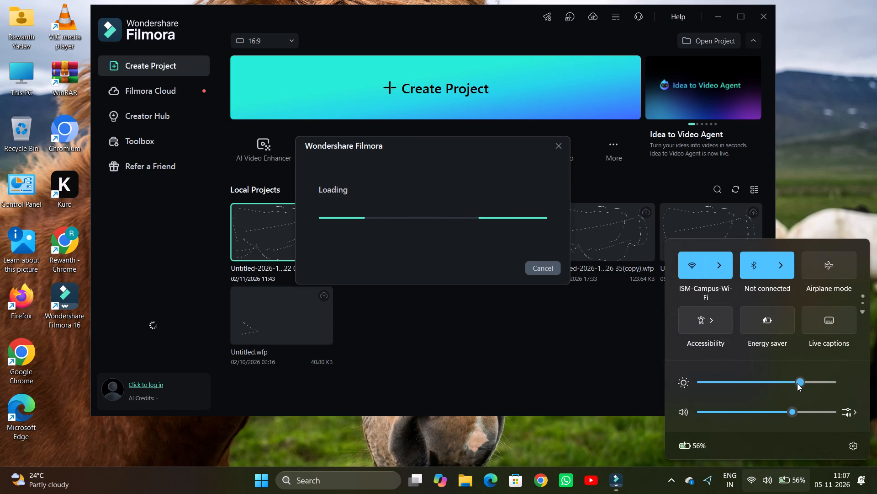
pyautogui.moveTo(797, 383); pyautogui.dragTo(876, 365)
pyautogui.moveTo(313, 245); pyautogui.dragTo(270, 242)
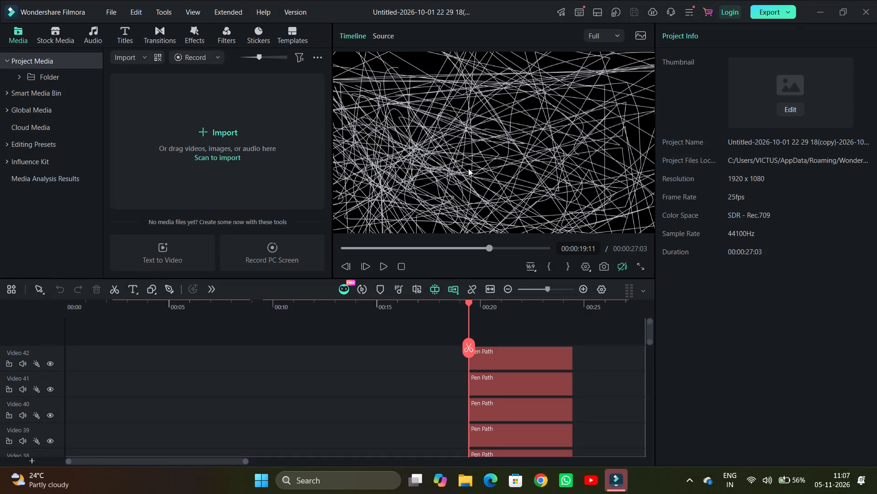
# Start a new Pen tool path on the video frame at 00:00:19:11, placing its first anchor point in the frame's upper-left area.
pyautogui.click(169, 291)
pyautogui.click(375, 124)
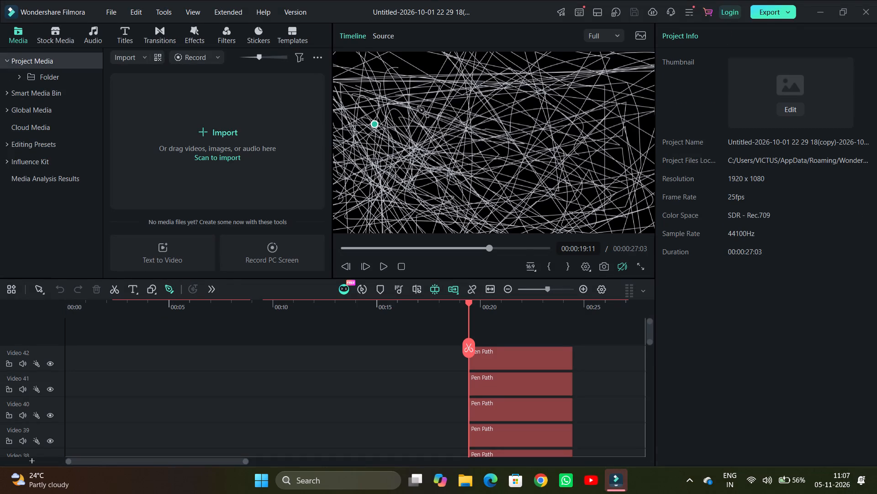
# Begin a new Pen path across the upper part of the preview frame, running rightward with curved points at 00:00:19:11.
pyautogui.moveTo(418, 107); pyautogui.dragTo(459, 97)
pyautogui.click(459, 97)
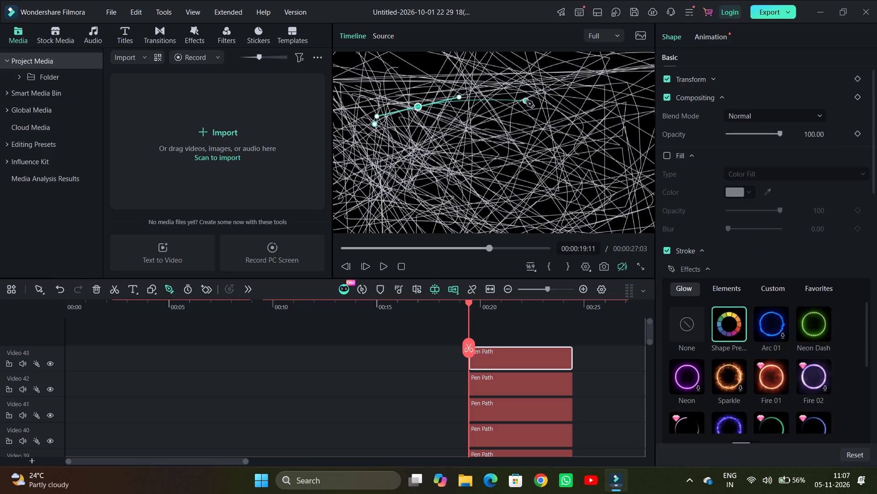
pyautogui.moveTo(530, 100); pyautogui.dragTo(570, 94)
pyautogui.moveTo(570, 94); pyautogui.dragTo(588, 106)
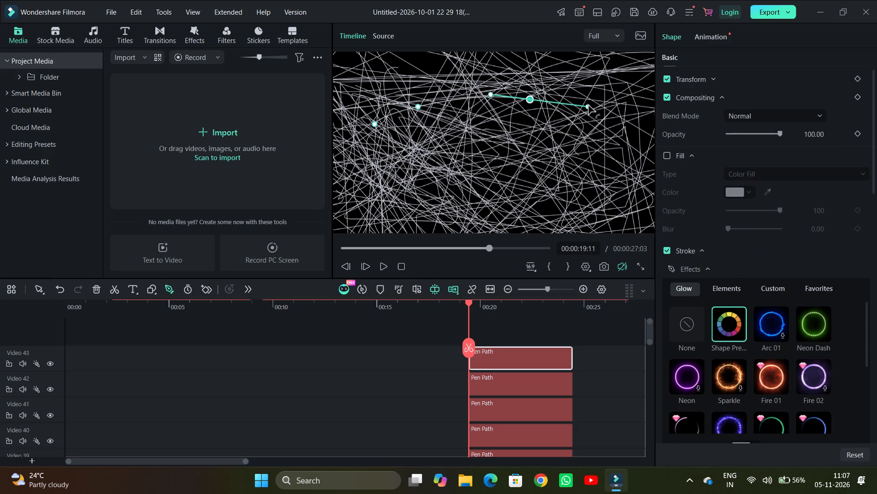
pyautogui.click(588, 106)
pyautogui.click(606, 117)
# Continue the pen path down and back leftward with curved points through the right and lower-middle parts of the frame.
pyautogui.moveTo(574, 161); pyautogui.dragTo(536, 177)
pyautogui.moveTo(536, 177); pyautogui.dragTo(497, 179)
pyautogui.tripleClick(497, 179)
pyautogui.moveTo(497, 179); pyautogui.dragTo(454, 192)
pyautogui.moveTo(454, 192); pyautogui.dragTo(425, 201)
pyautogui.moveTo(425, 201); pyautogui.dragTo(375, 210)
pyautogui.moveTo(375, 210); pyautogui.dragTo(338, 206)
pyautogui.moveTo(338, 206); pyautogui.dragTo(341, 188)
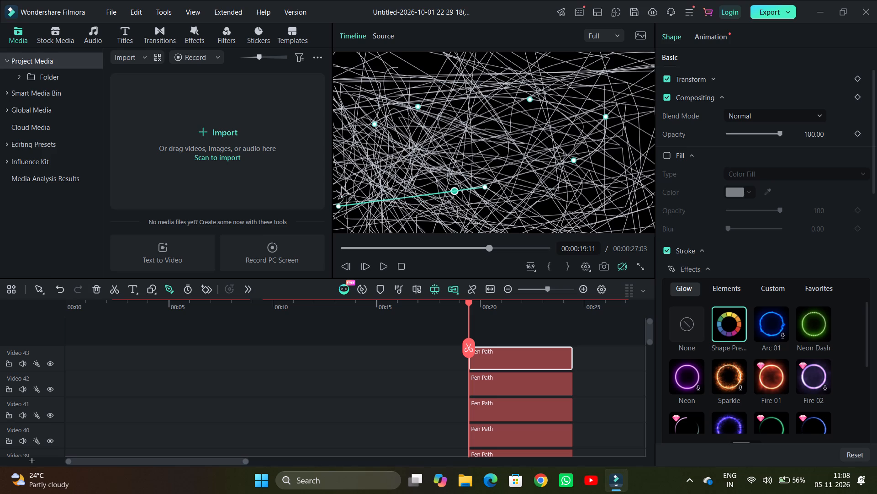
# Bring the pen path back rightward with three curved points across the middle of the frame.
pyautogui.moveTo(341, 188); pyautogui.dragTo(345, 173)
pyautogui.moveTo(345, 173); pyautogui.dragTo(395, 155)
pyautogui.click(395, 155)
pyautogui.moveTo(395, 155); pyautogui.dragTo(436, 145)
pyautogui.moveTo(436, 145); pyautogui.dragTo(472, 141)
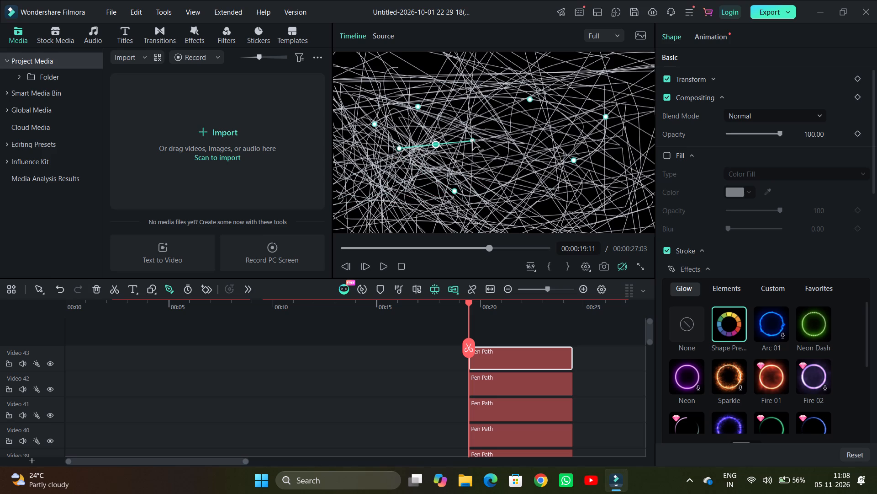
pyautogui.click(472, 141)
pyautogui.moveTo(472, 141); pyautogui.dragTo(506, 133)
pyautogui.click(506, 133)
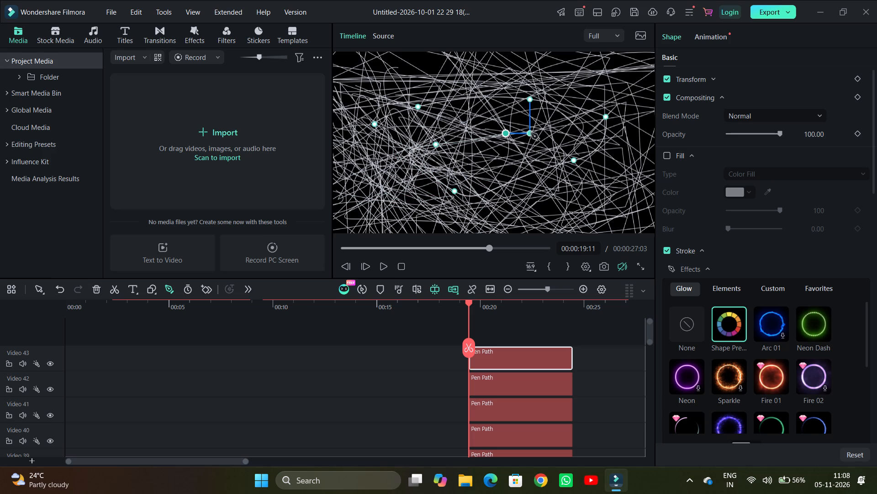
pyautogui.moveTo(531, 133); pyautogui.dragTo(565, 132)
pyautogui.moveTo(565, 132); pyautogui.dragTo(624, 129)
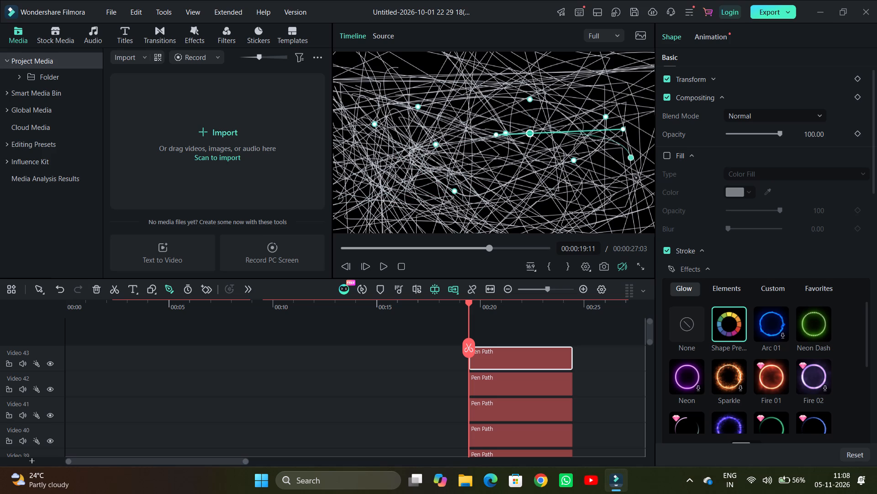
# Extend the pen path down the right side to the bottom centre, ending in a curved point.
pyautogui.click(611, 186)
pyautogui.click(581, 199)
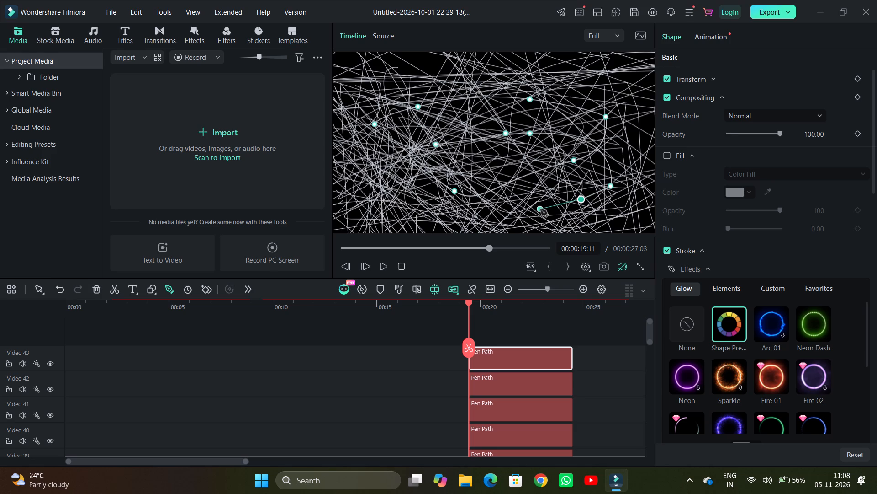
pyautogui.click(512, 224)
pyautogui.moveTo(493, 226); pyautogui.dragTo(484, 187)
pyautogui.moveTo(484, 187); pyautogui.dragTo(474, 183)
pyautogui.moveTo(474, 183); pyautogui.dragTo(487, 159)
pyautogui.moveTo(487, 159); pyautogui.dragTo(478, 118)
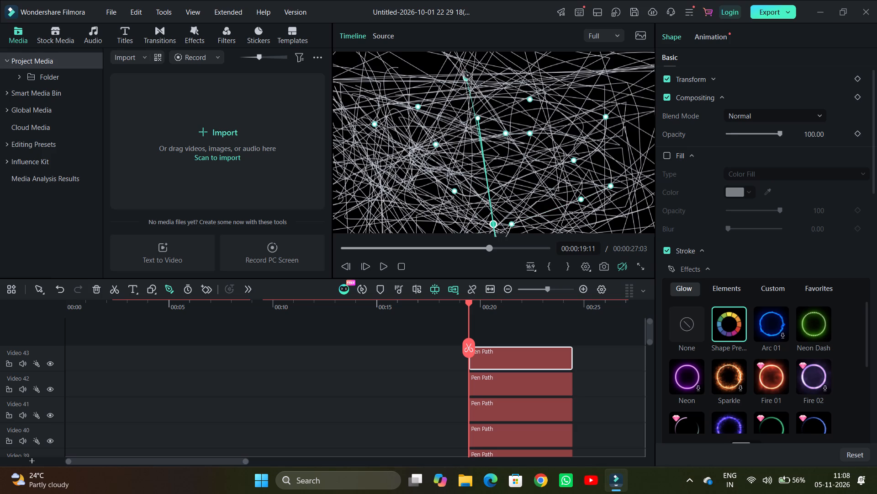
# Carry the pen path up to a curved point near the top centre and across to the upper right.
pyautogui.click(464, 72)
pyautogui.moveTo(464, 72); pyautogui.dragTo(502, 83)
pyautogui.moveTo(512, 91); pyautogui.dragTo(553, 74)
pyautogui.doubleClick(553, 74)
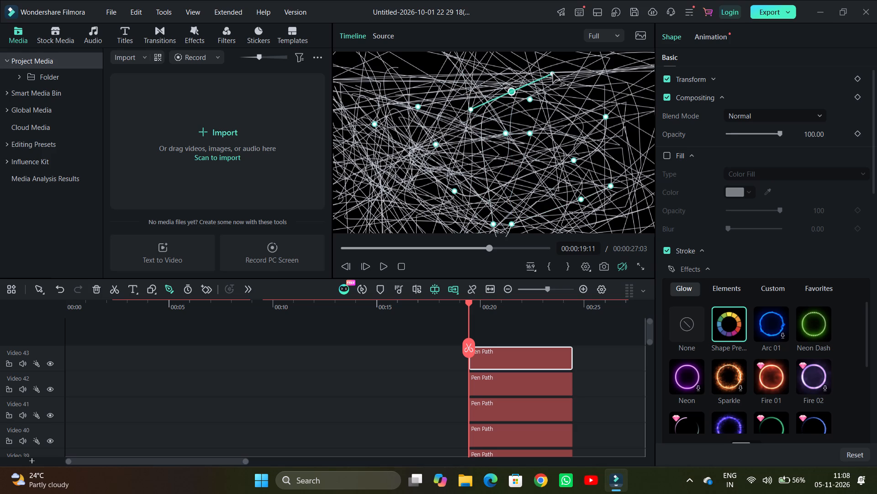
pyautogui.moveTo(553, 74); pyautogui.dragTo(584, 71)
pyautogui.click(584, 71)
pyautogui.moveTo(584, 71); pyautogui.dragTo(618, 102)
pyautogui.click(618, 102)
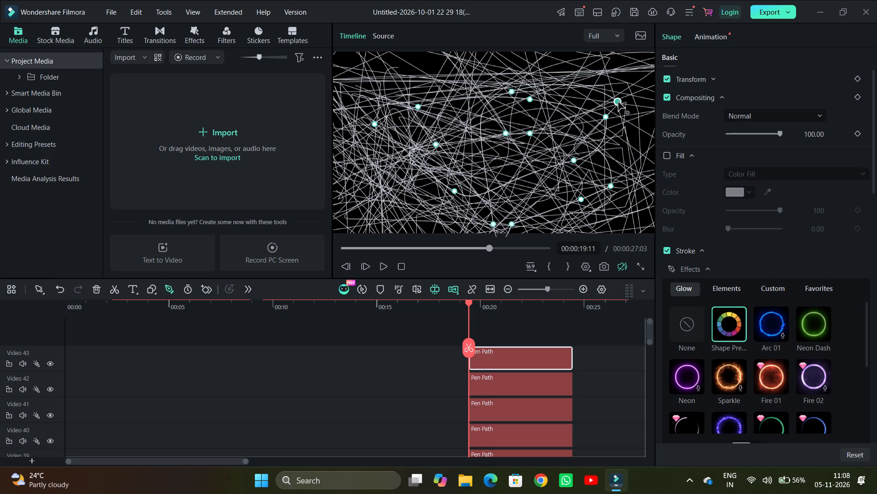
# Extend the pen path with closely spaced points down the frame's right edge and a curved point along the bottom.
pyautogui.click(623, 130)
pyautogui.click(632, 156)
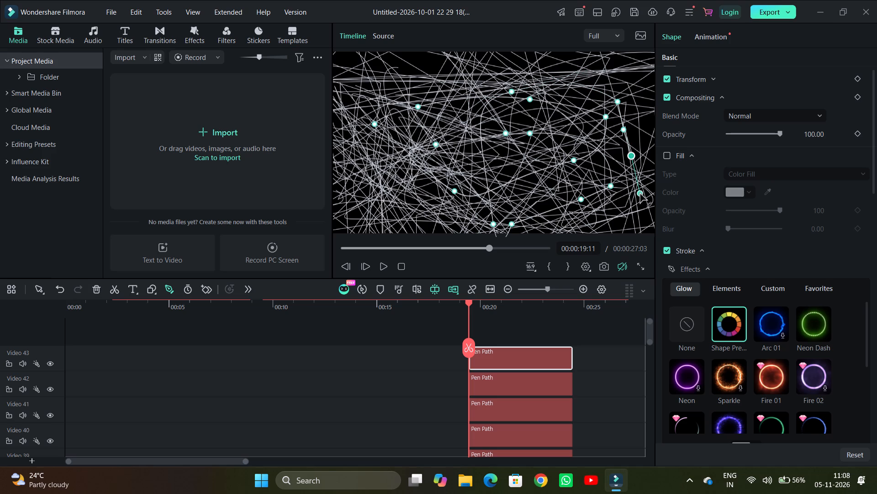
pyautogui.click(640, 194)
pyautogui.click(630, 208)
pyautogui.click(608, 213)
pyautogui.moveTo(586, 218); pyautogui.dragTo(556, 216)
pyautogui.doubleClick(556, 216)
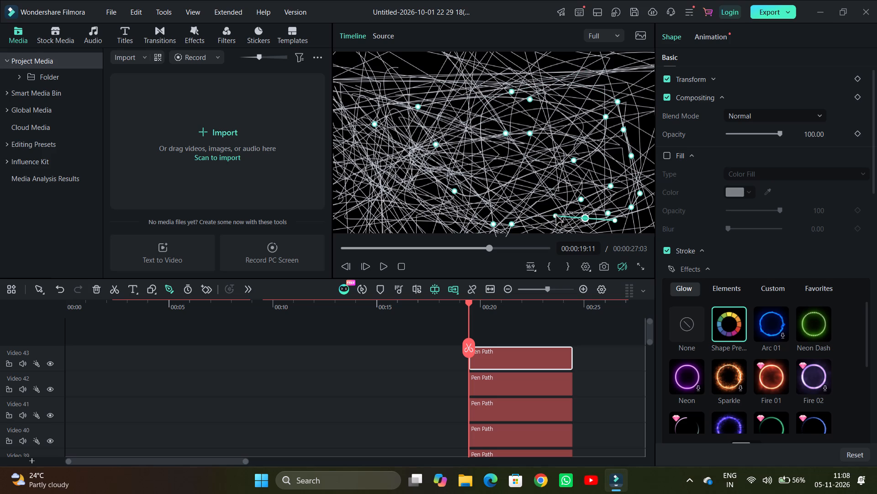
pyautogui.moveTo(556, 216); pyautogui.dragTo(535, 217)
pyautogui.doubleClick(535, 217)
pyautogui.moveTo(535, 217); pyautogui.dragTo(503, 188)
pyautogui.click(503, 188)
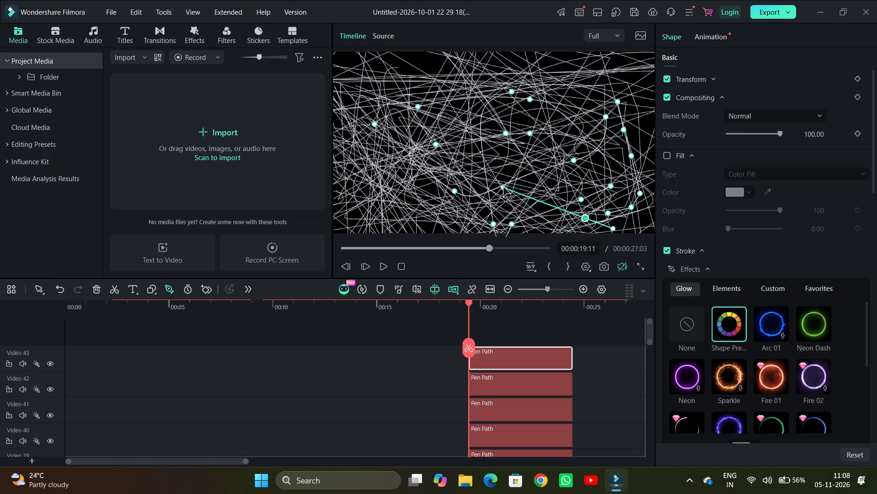
# Continue the pen path leftward to the centre-left area and shape a strongly curved point there.
pyautogui.moveTo(503, 188); pyautogui.dragTo(467, 184)
pyautogui.click(467, 184)
pyautogui.moveTo(449, 162); pyautogui.dragTo(424, 150)
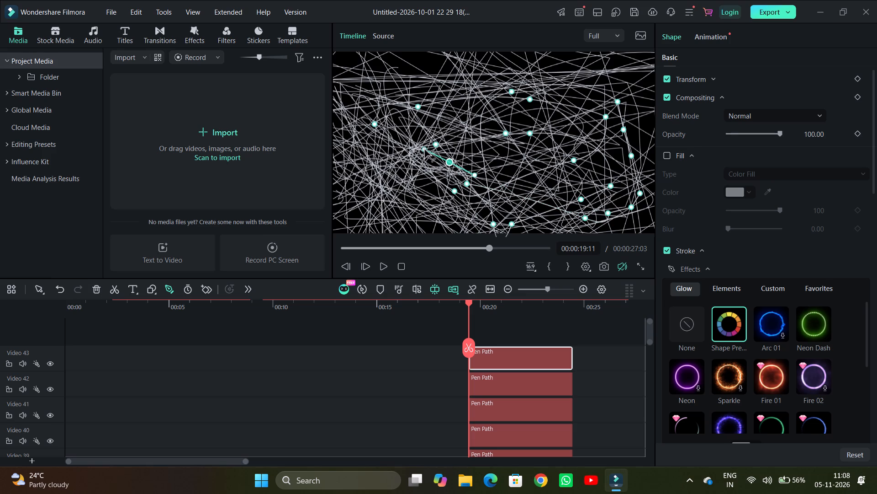
pyautogui.moveTo(423, 150); pyautogui.dragTo(403, 140)
pyautogui.moveTo(403, 140); pyautogui.dragTo(396, 123)
pyautogui.moveTo(396, 123); pyautogui.dragTo(384, 116)
pyautogui.moveTo(384, 116); pyautogui.dragTo(371, 100)
pyautogui.doubleClick(371, 100)
pyautogui.moveTo(371, 100); pyautogui.dragTo(417, 86)
# Add a row of pen path points rightward across the upper part of the frame, ending in a curved point.
pyautogui.click(499, 107)
pyautogui.click(541, 111)
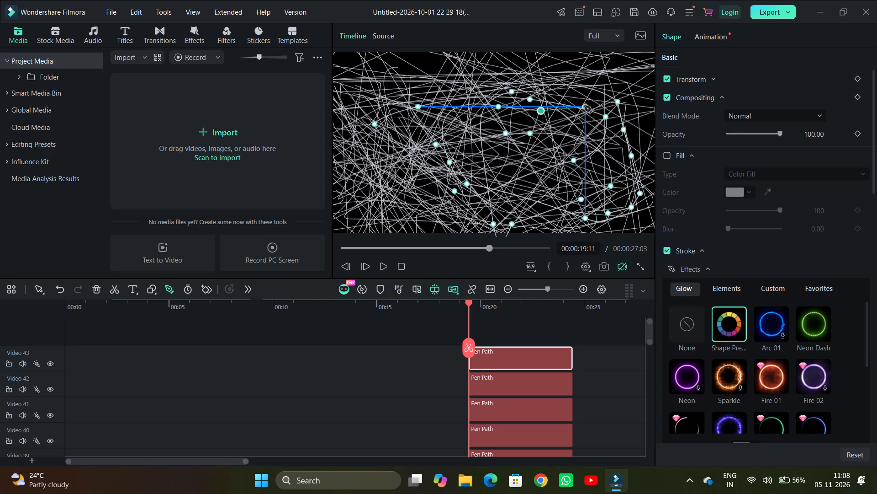
pyautogui.click(584, 106)
pyautogui.moveTo(625, 106); pyautogui.dragTo(634, 72)
pyautogui.click(634, 72)
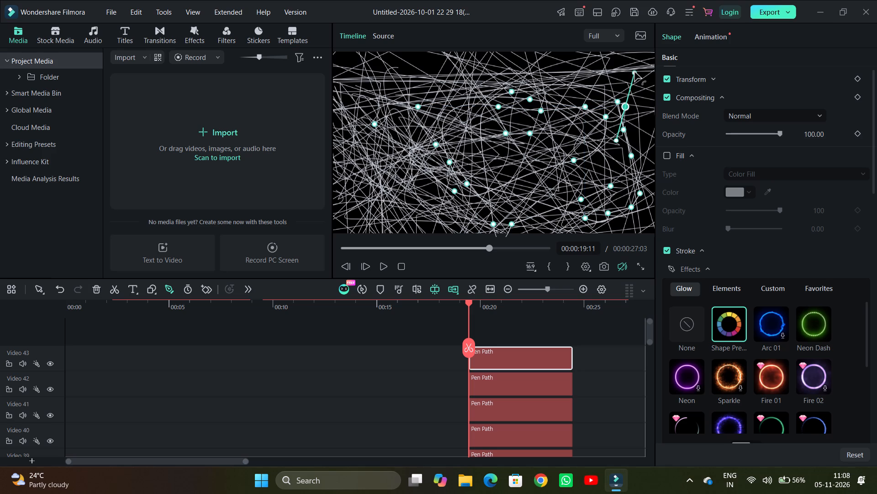
# Run the pen path back left across the top, through the centre-left area and around the frame's left side.
pyautogui.click(491, 83)
pyautogui.moveTo(435, 94); pyautogui.dragTo(387, 89)
pyautogui.click(387, 89)
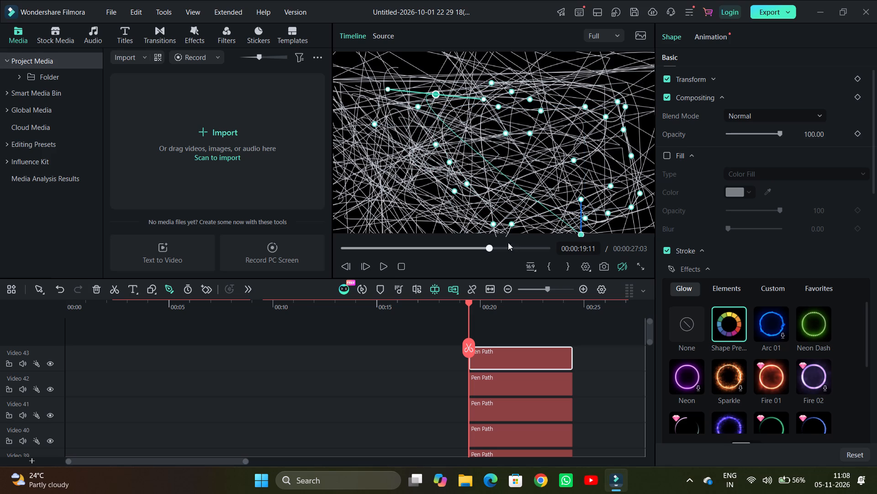
pyautogui.moveTo(437, 169); pyautogui.dragTo(409, 190)
pyautogui.click(409, 190)
pyautogui.click(381, 191)
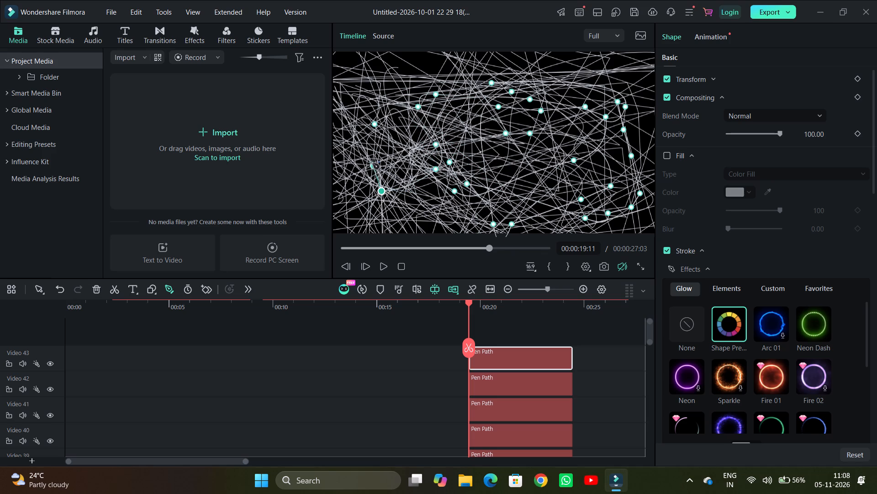
pyautogui.moveTo(361, 164); pyautogui.dragTo(351, 142)
pyautogui.moveTo(351, 142); pyautogui.dragTo(363, 122)
# Extend the pen path up the left edge and along the top edge, ending in a curved point right of centre.
pyautogui.click(352, 112)
pyautogui.moveTo(353, 80); pyautogui.dragTo(383, 64)
pyautogui.moveTo(383, 64); pyautogui.dragTo(431, 62)
pyautogui.moveTo(431, 62); pyautogui.dragTo(476, 53)
pyautogui.moveTo(476, 53); pyautogui.dragTo(509, 51)
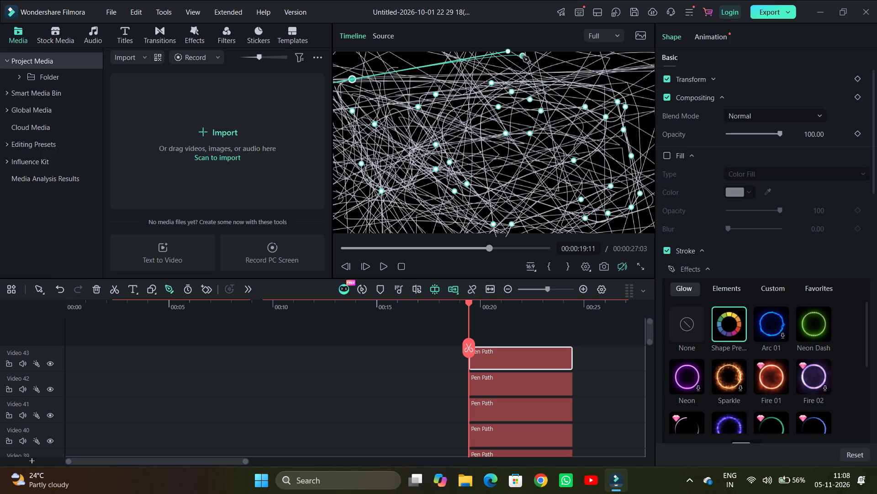
pyautogui.click(523, 56)
pyautogui.moveTo(556, 61); pyautogui.dragTo(586, 63)
pyautogui.click(586, 63)
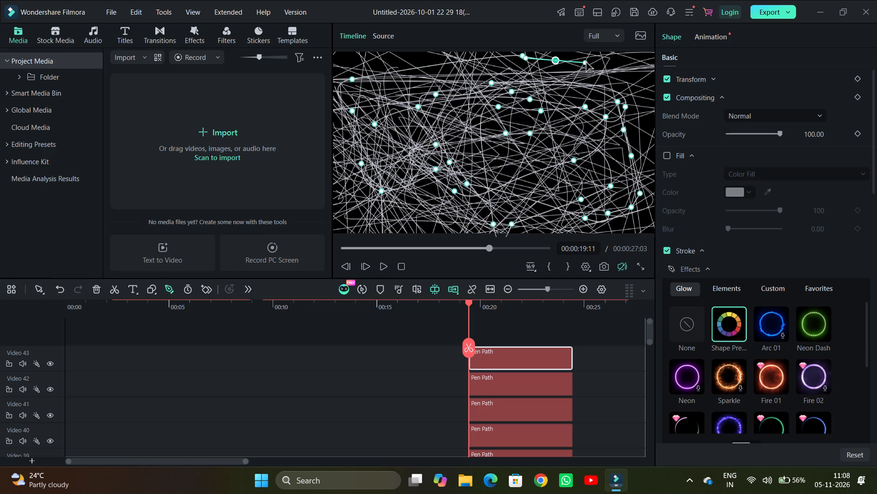
pyautogui.moveTo(586, 63); pyautogui.dragTo(622, 57)
pyautogui.moveTo(622, 57); pyautogui.dragTo(628, 63)
pyautogui.moveTo(628, 63); pyautogui.dragTo(631, 73)
pyautogui.doubleClick(631, 73)
# Bend the pen path down to a curved point near the frame's right edge.
pyautogui.moveTo(631, 73); pyautogui.dragTo(647, 105)
pyautogui.click(647, 105)
pyautogui.moveTo(647, 105); pyautogui.dragTo(633, 135)
pyautogui.moveTo(633, 135); pyautogui.dragTo(653, 152)
pyautogui.moveTo(653, 152); pyautogui.dragTo(637, 171)
pyautogui.moveTo(637, 171); pyautogui.dragTo(616, 177)
pyautogui.click(616, 177)
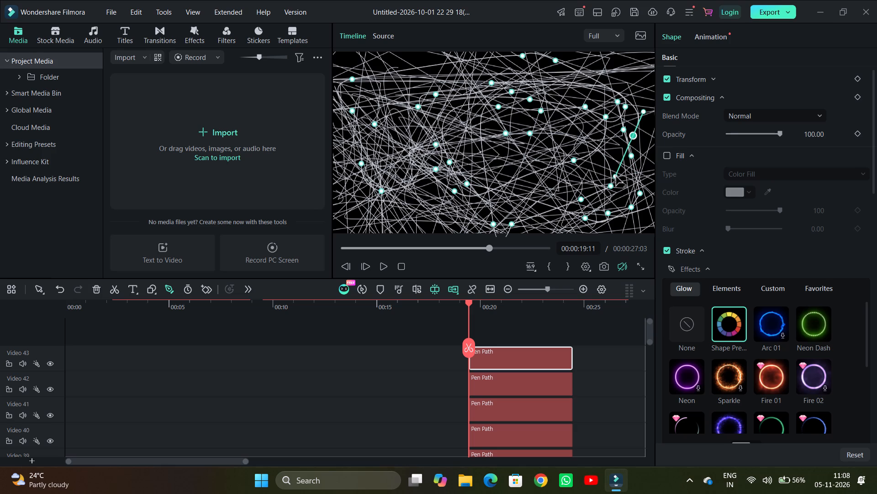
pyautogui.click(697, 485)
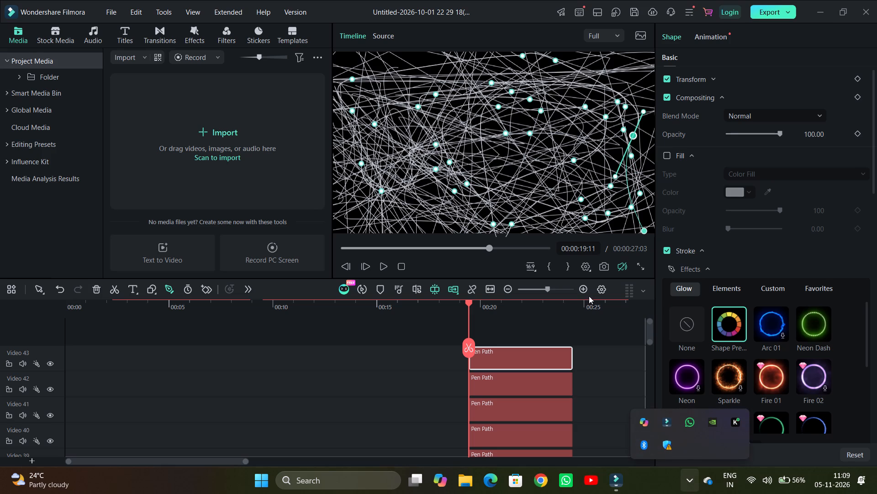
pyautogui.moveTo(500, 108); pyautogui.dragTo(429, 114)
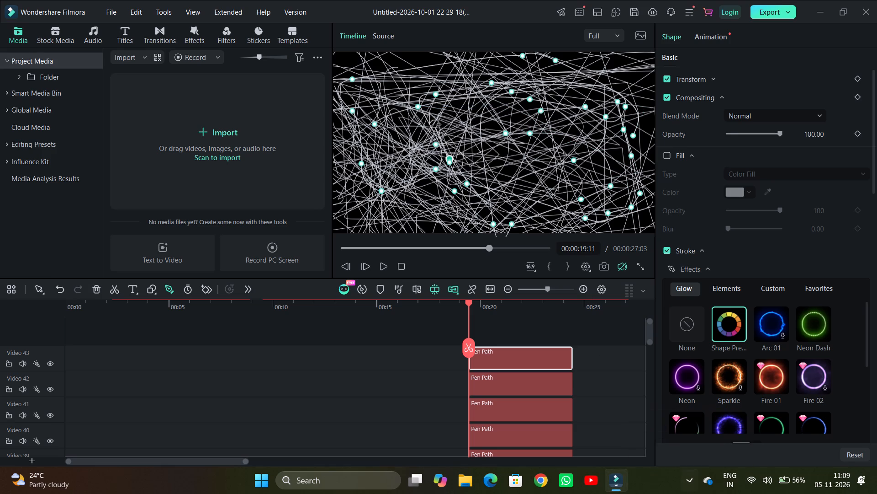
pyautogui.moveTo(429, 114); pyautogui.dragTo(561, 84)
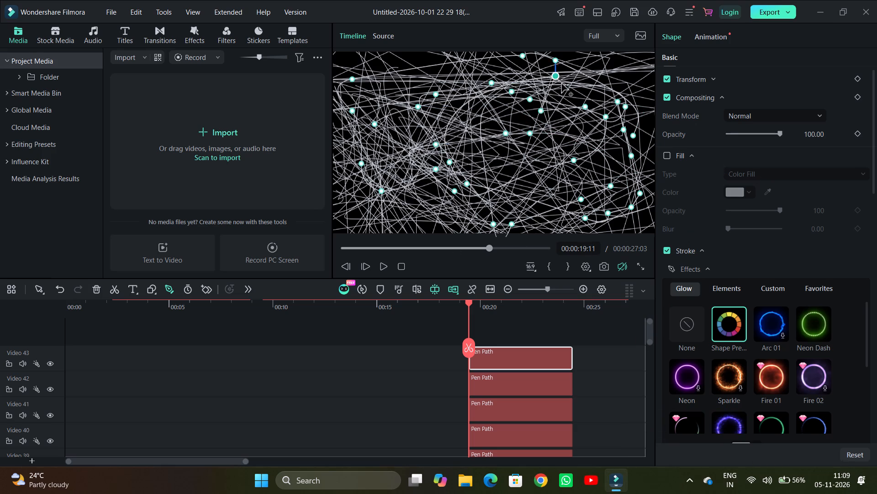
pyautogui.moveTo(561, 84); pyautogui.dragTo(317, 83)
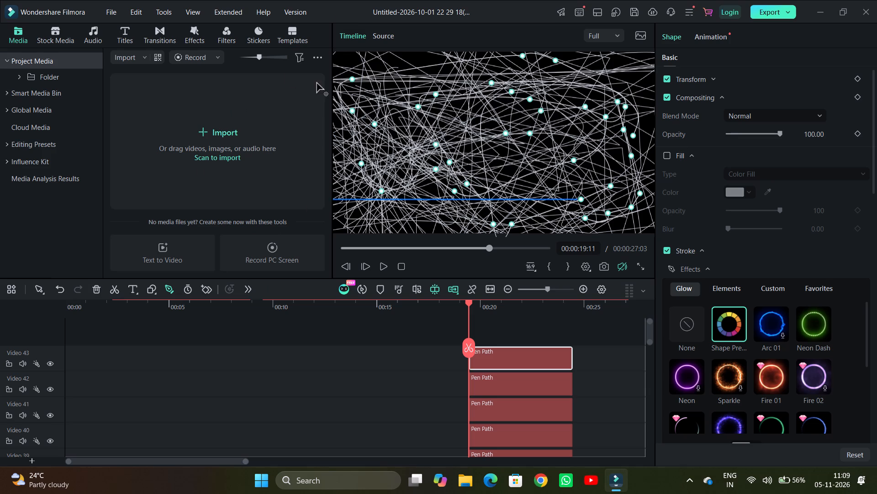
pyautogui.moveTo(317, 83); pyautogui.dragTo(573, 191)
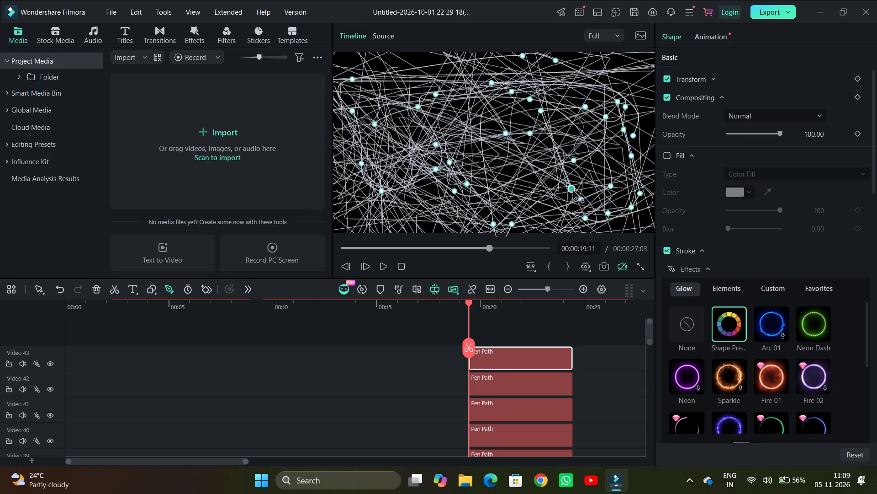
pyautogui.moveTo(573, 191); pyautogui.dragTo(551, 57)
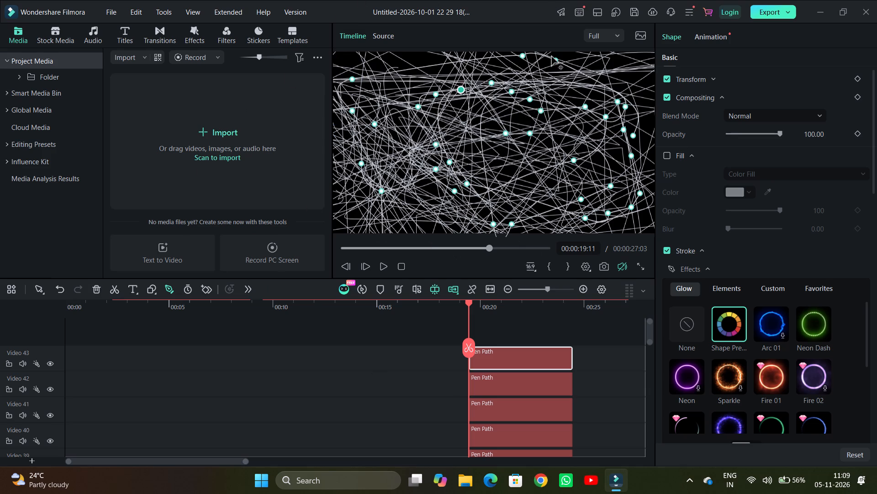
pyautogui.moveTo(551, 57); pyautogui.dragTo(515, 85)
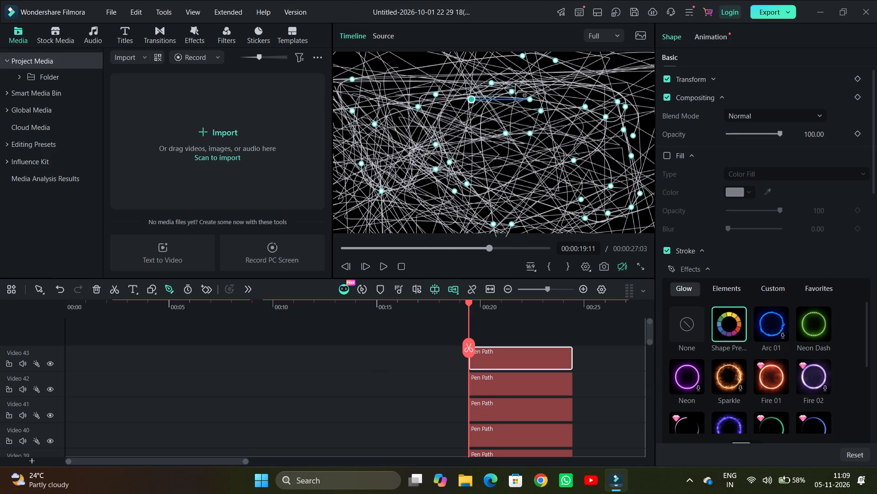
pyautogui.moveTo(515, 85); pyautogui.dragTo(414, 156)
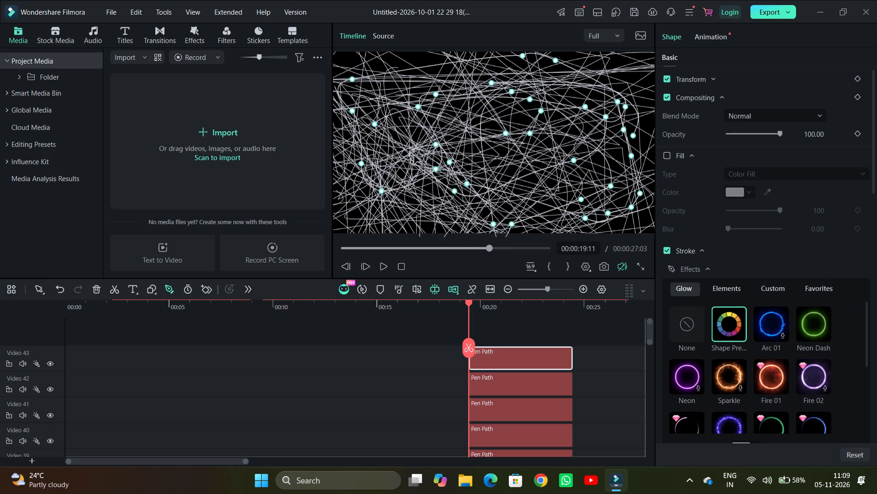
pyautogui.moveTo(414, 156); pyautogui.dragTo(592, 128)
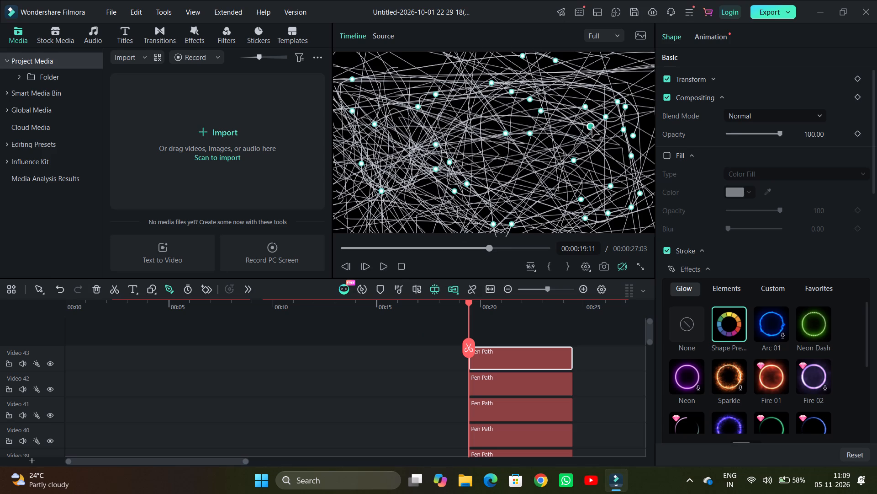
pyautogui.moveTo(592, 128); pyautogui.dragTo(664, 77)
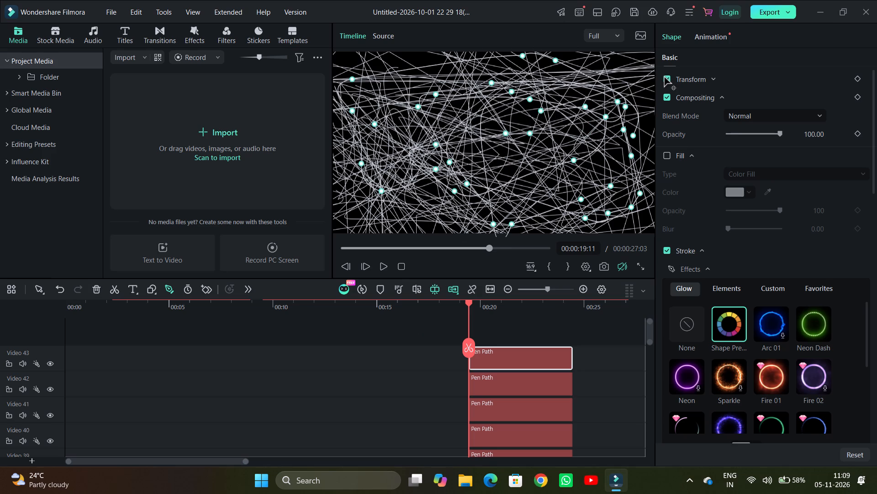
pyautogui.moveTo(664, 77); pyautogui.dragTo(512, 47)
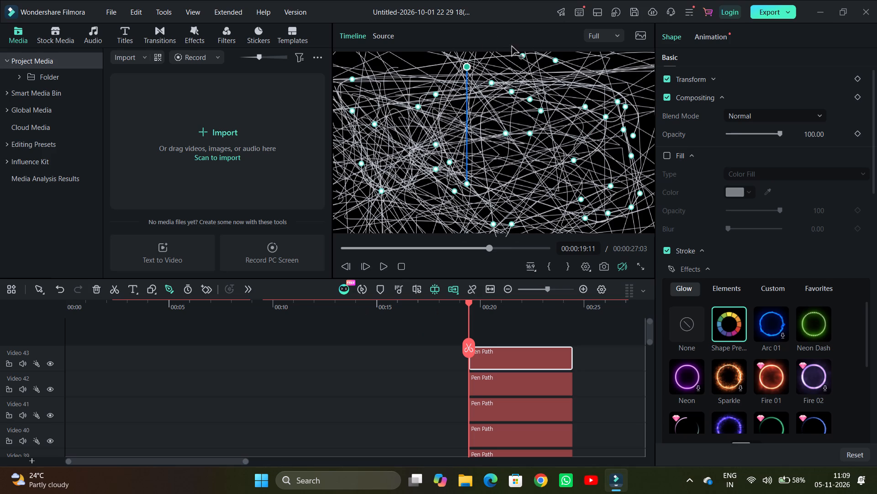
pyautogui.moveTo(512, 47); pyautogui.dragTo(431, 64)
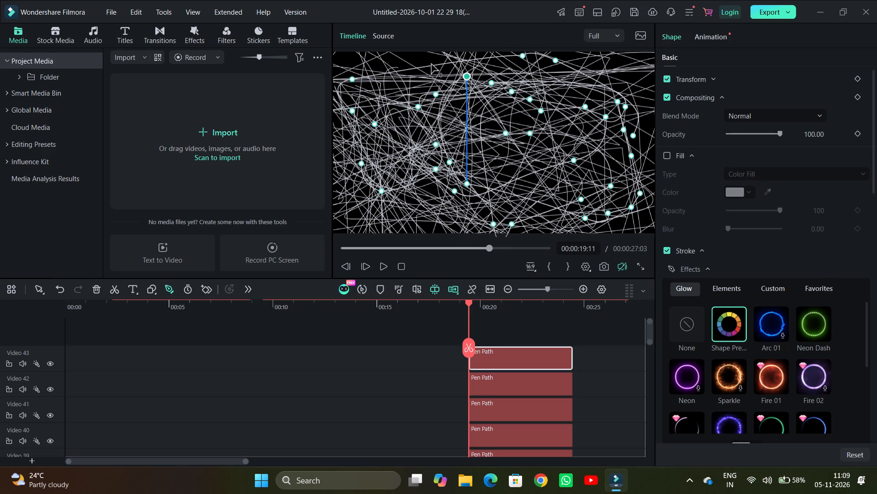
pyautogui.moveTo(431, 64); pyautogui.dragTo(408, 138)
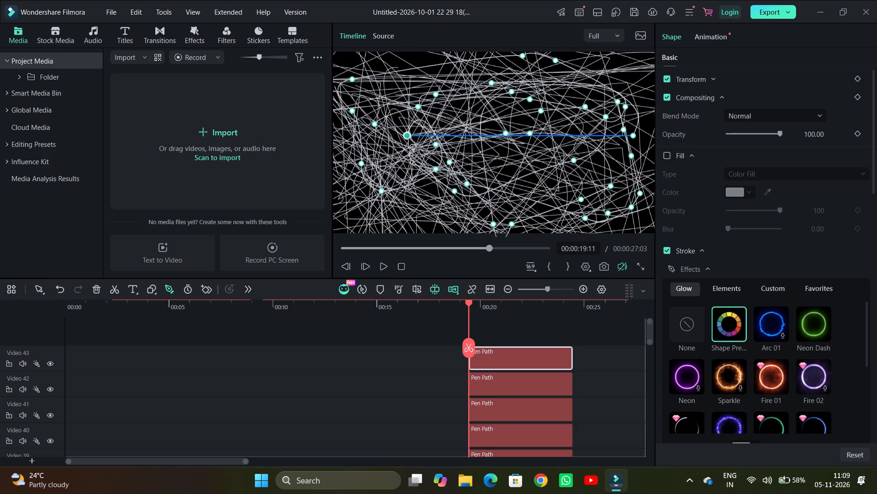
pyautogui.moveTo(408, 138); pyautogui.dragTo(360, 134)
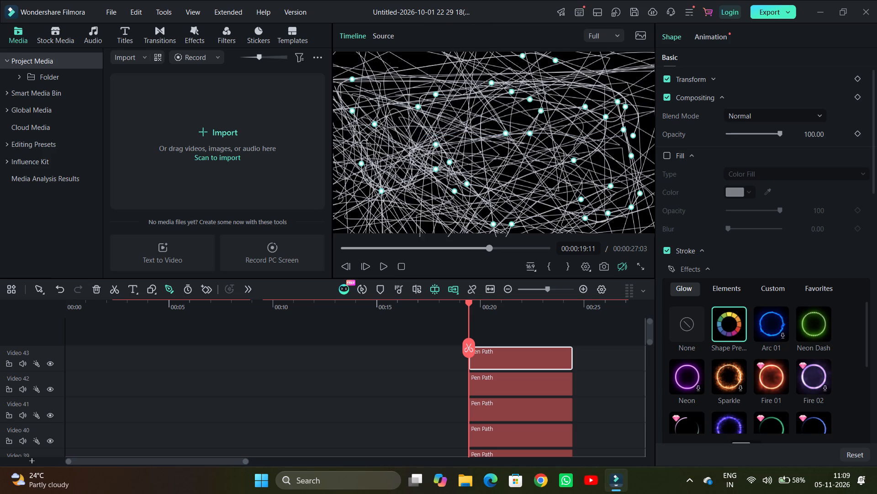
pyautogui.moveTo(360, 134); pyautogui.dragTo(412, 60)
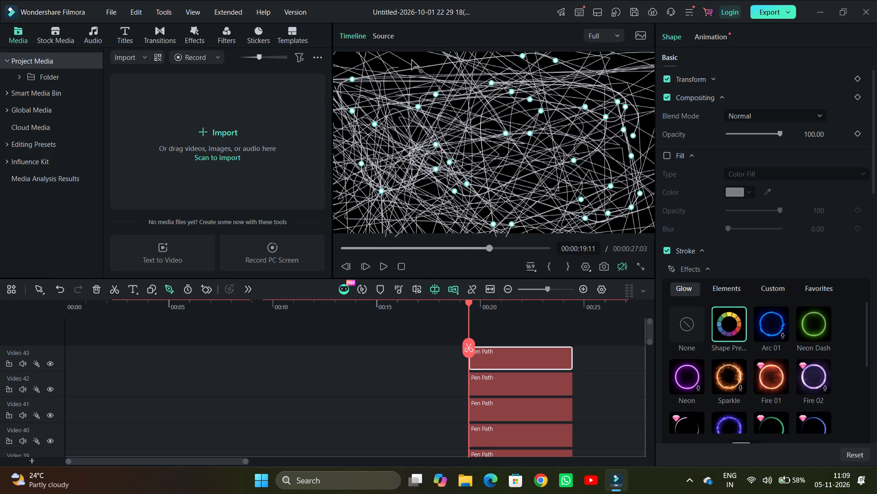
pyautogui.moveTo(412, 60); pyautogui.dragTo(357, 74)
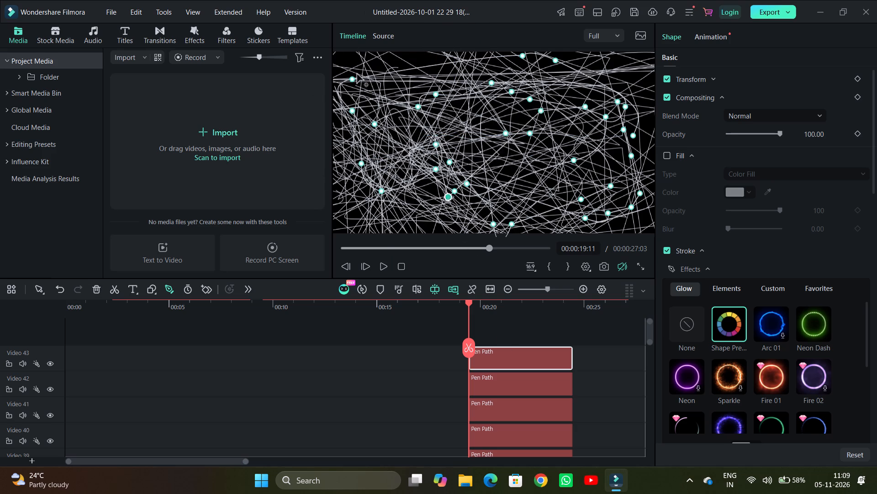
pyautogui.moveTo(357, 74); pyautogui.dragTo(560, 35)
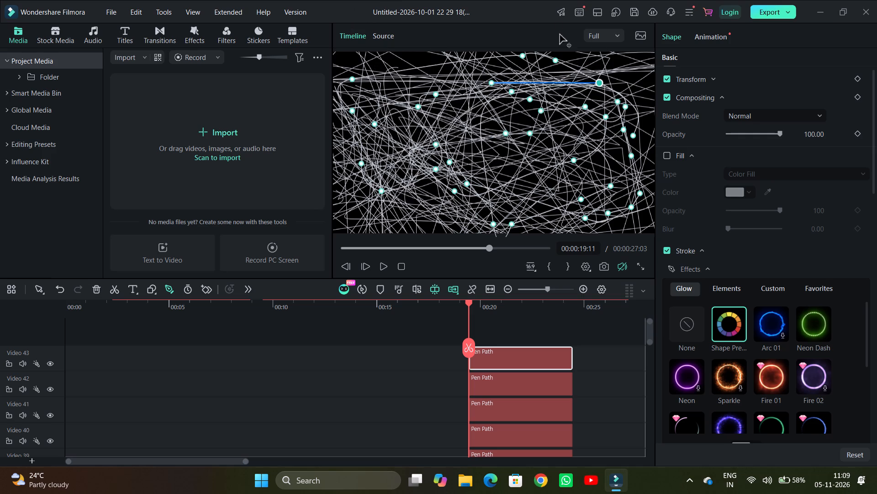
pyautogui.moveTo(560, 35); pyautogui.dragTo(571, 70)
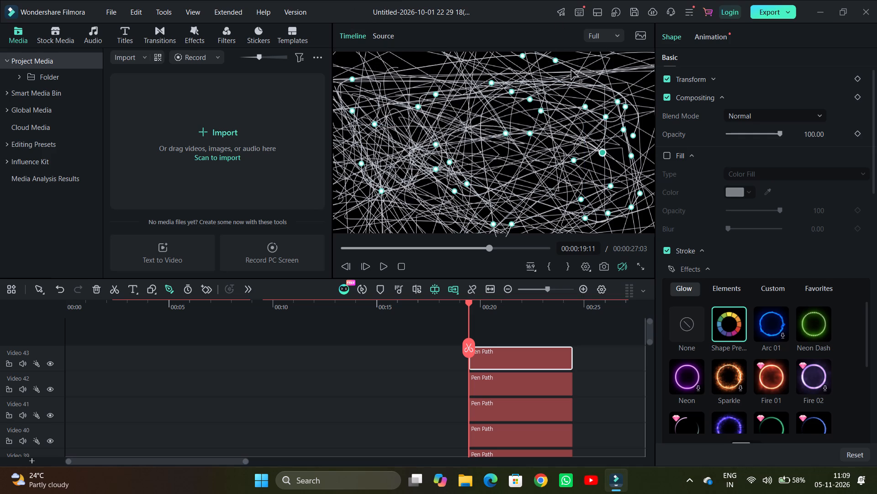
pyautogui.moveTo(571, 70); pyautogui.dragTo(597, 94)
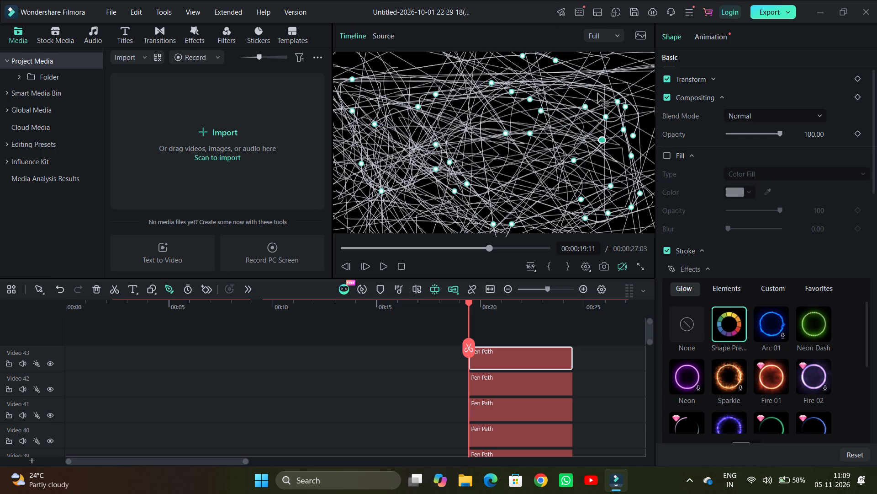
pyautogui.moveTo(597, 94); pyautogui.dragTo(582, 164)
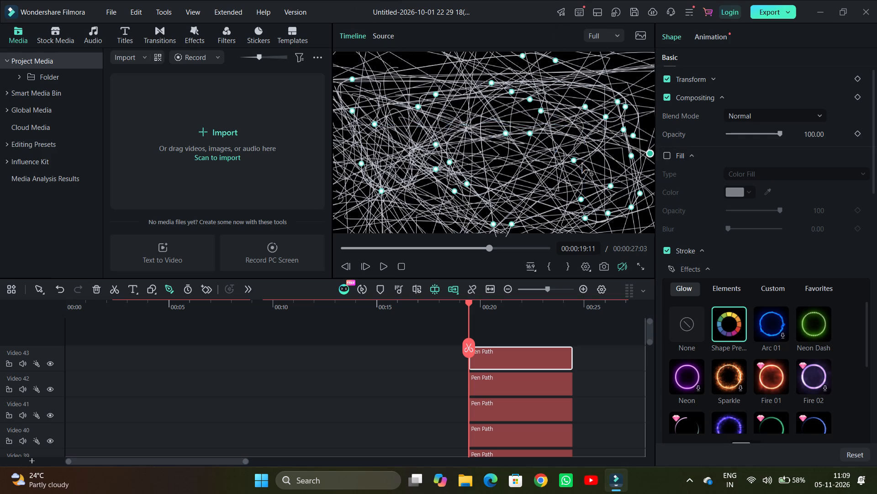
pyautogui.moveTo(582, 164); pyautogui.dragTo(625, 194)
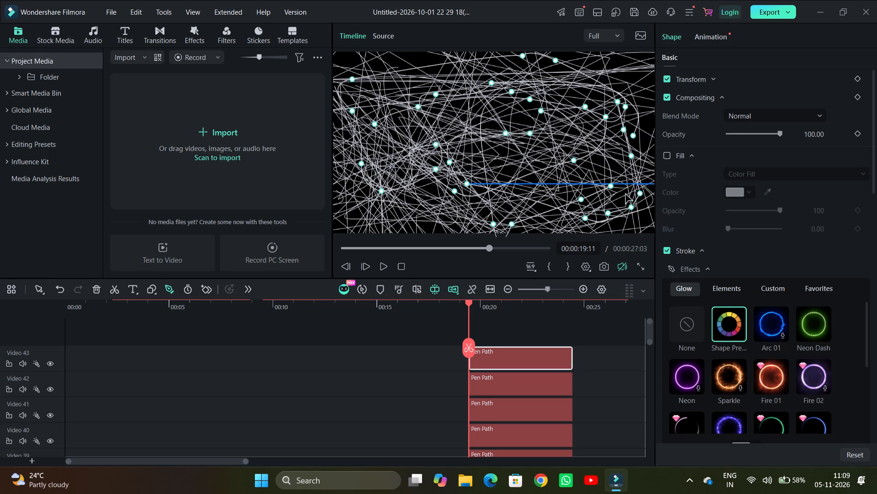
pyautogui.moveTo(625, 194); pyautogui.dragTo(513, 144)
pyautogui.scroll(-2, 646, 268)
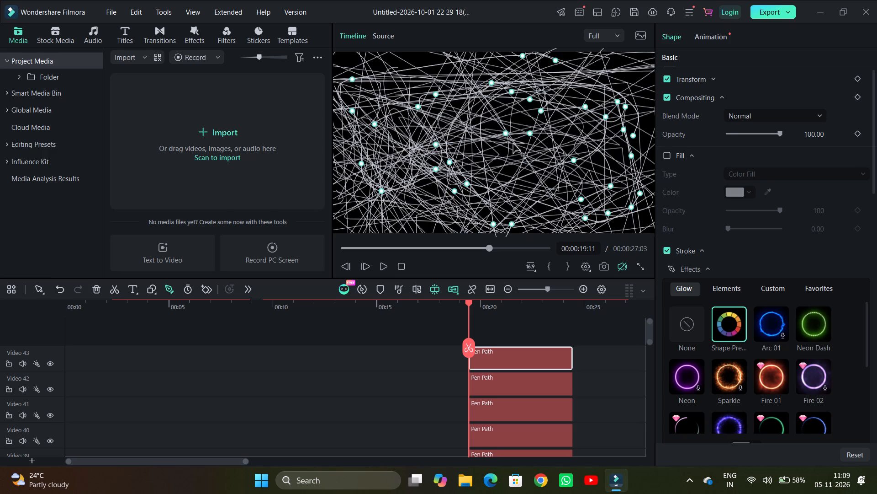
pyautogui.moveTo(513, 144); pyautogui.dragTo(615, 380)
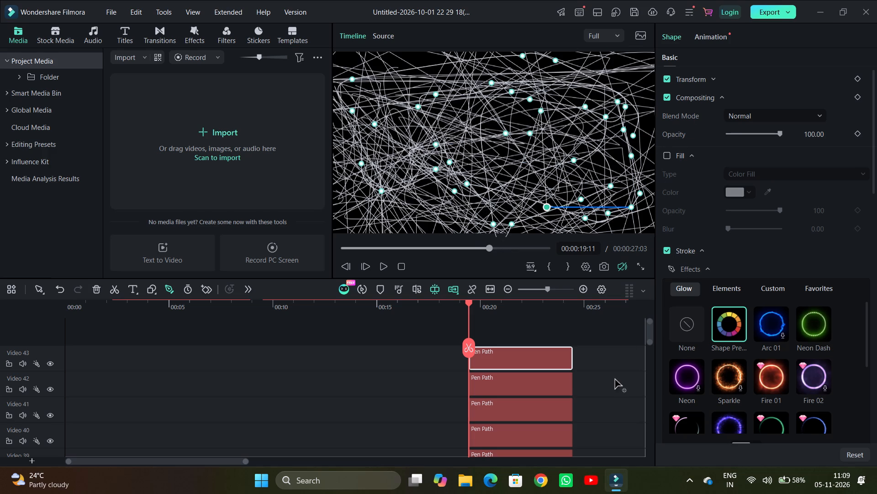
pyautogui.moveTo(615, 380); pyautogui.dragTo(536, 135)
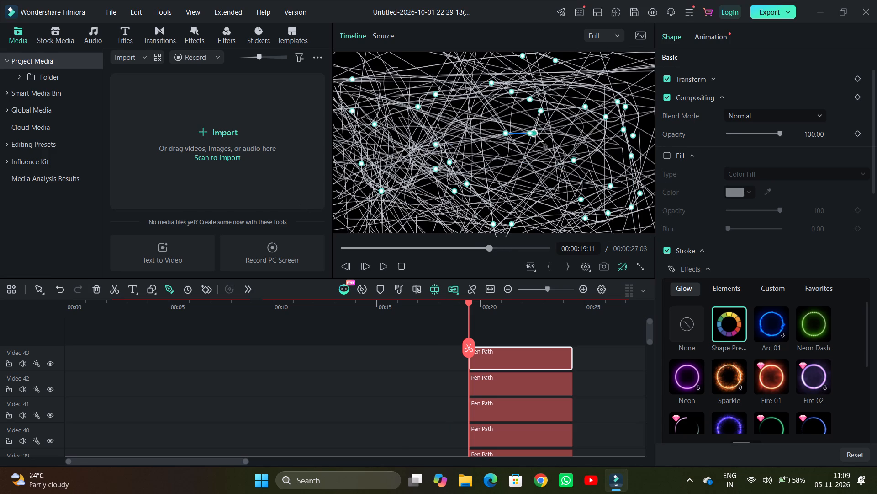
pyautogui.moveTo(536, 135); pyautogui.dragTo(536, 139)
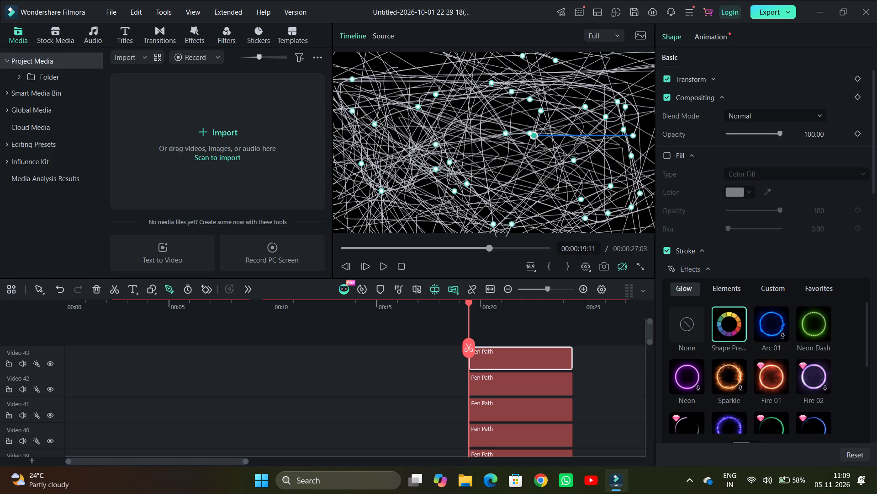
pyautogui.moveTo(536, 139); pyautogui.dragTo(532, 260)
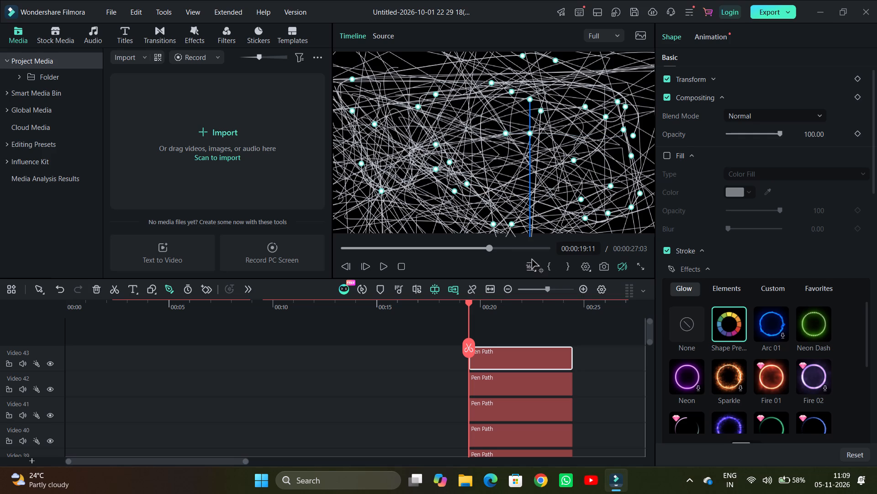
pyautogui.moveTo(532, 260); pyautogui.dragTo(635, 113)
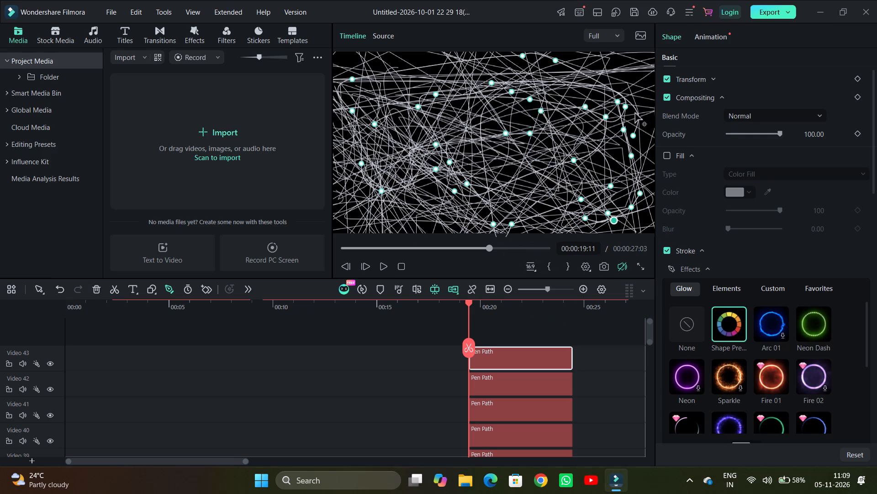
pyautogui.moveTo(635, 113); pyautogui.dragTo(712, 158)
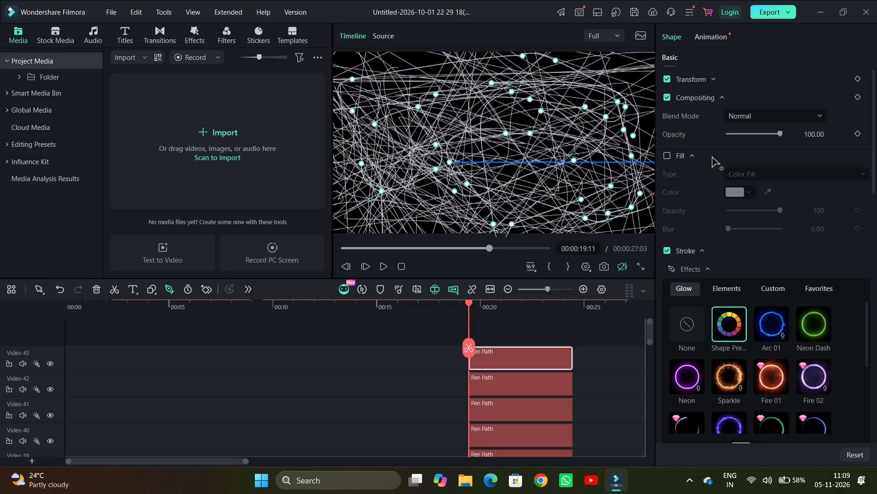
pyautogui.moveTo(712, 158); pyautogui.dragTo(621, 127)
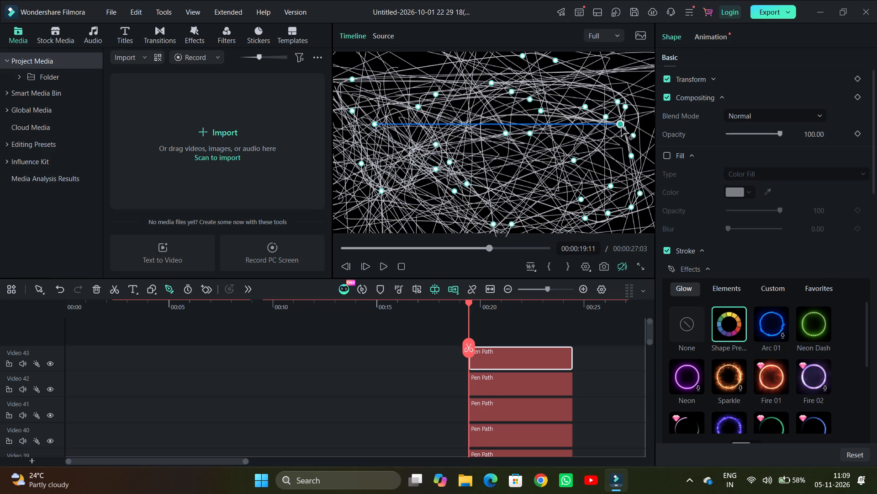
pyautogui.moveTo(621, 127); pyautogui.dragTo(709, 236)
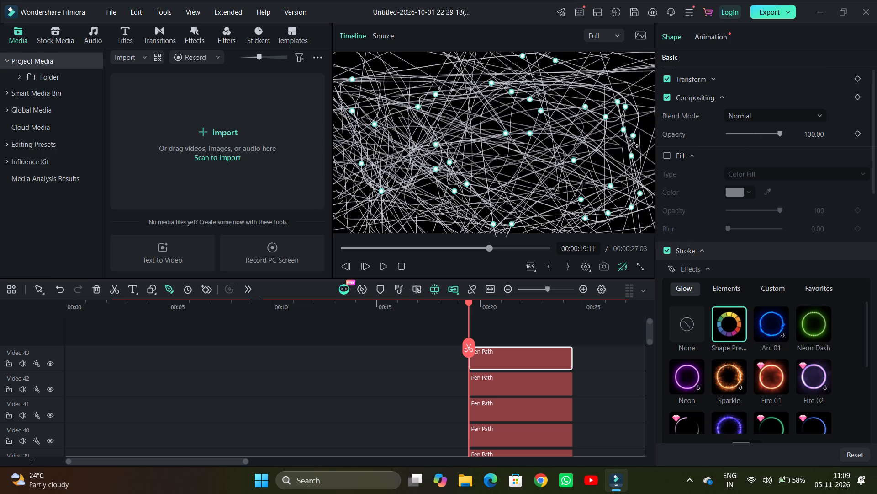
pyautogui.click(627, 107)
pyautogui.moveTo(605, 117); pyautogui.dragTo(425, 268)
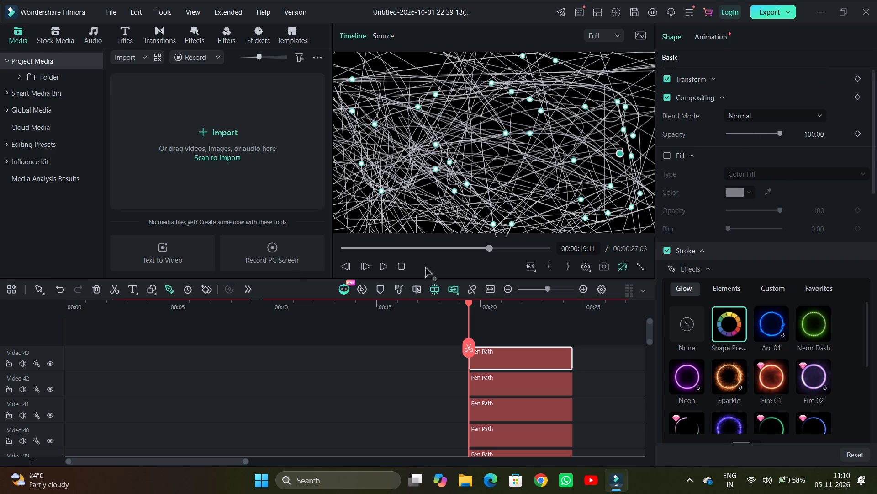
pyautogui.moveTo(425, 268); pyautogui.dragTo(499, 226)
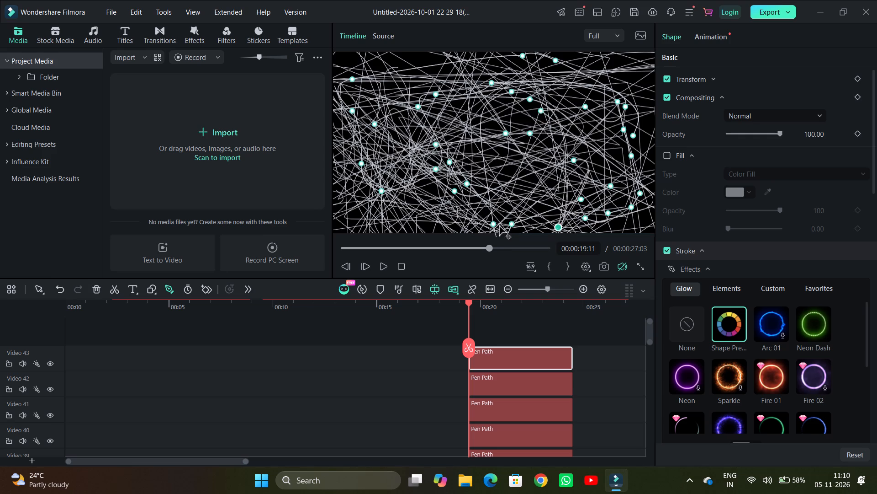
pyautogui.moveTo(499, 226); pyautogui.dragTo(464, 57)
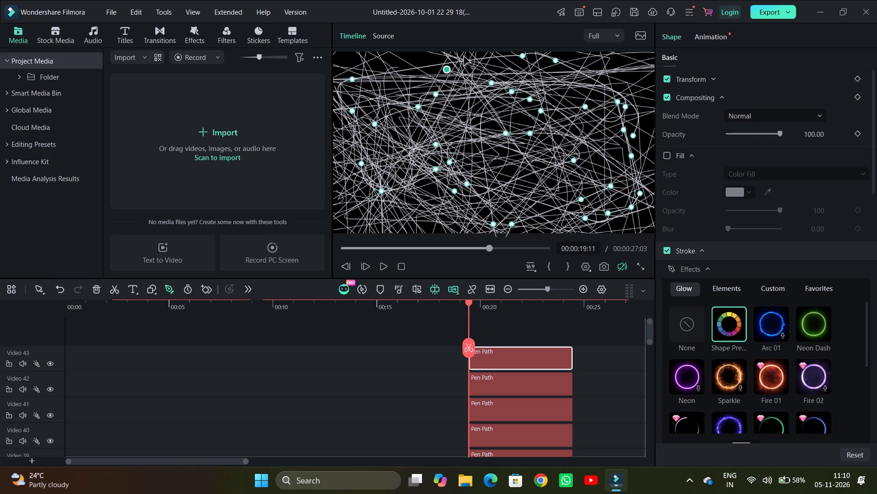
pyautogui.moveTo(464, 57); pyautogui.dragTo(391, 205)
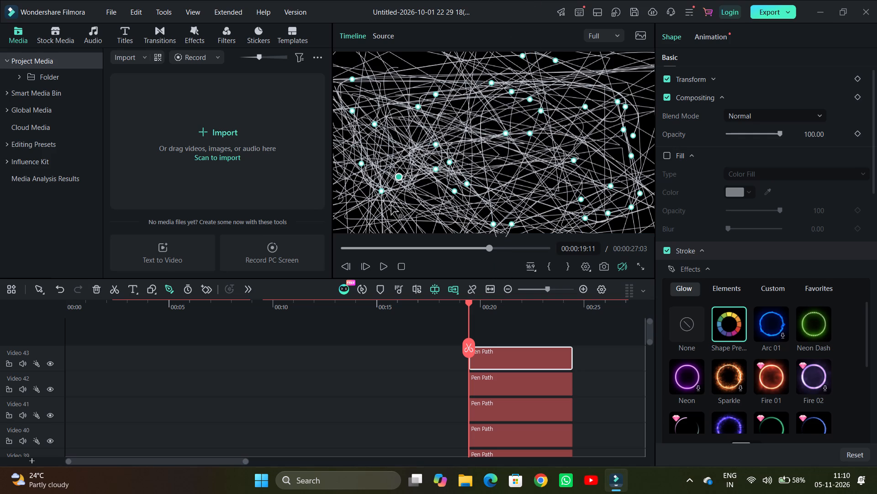
# Sweep the active pen path point repeatedly around the frame and release it near the top edge, just right of centre.
pyautogui.moveTo(391, 205); pyautogui.dragTo(429, 204)
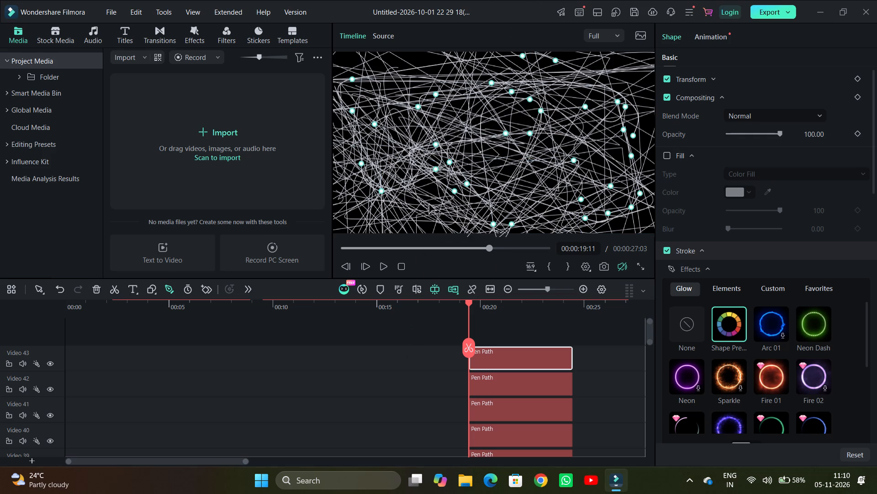
pyautogui.moveTo(429, 204); pyautogui.dragTo(422, 159)
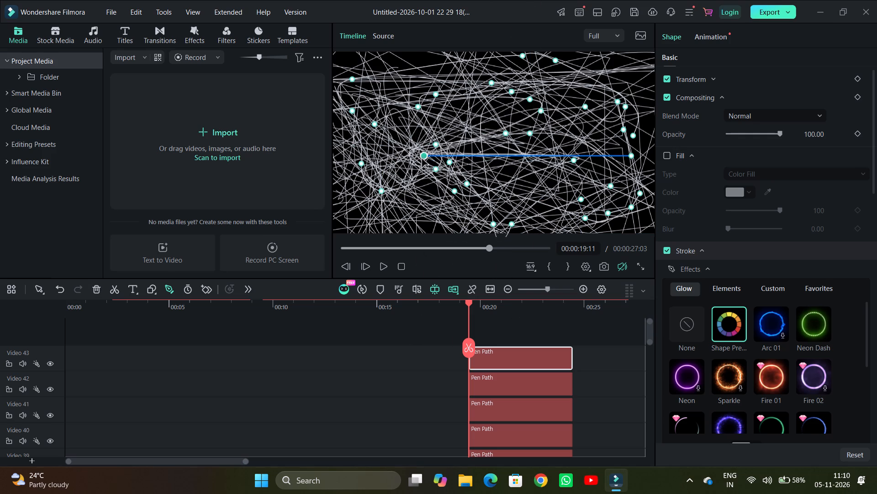
pyautogui.moveTo(422, 159); pyautogui.dragTo(304, 59)
pyautogui.hscroll(2, 301, 72)
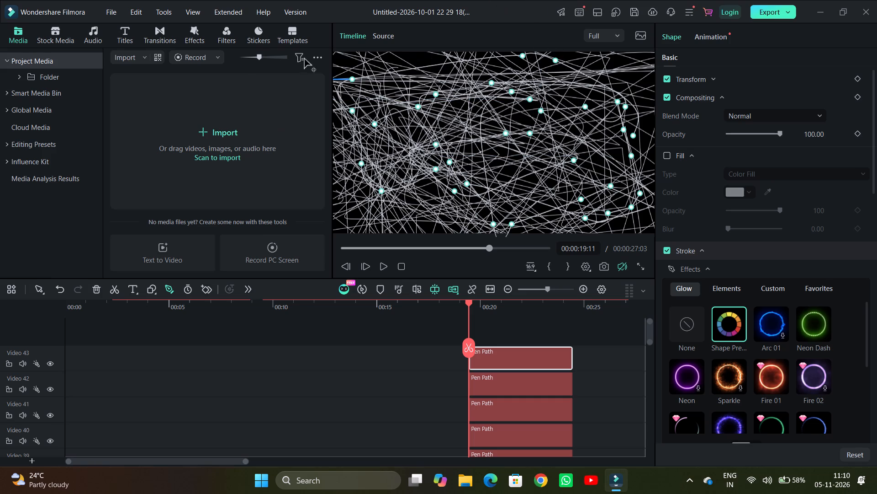
pyautogui.moveTo(304, 59); pyautogui.dragTo(326, 65)
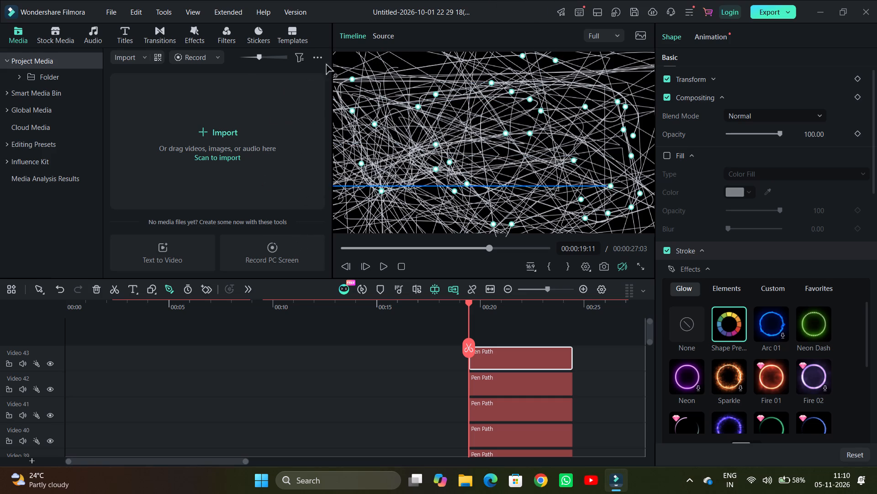
pyautogui.moveTo(326, 65); pyautogui.dragTo(503, 112)
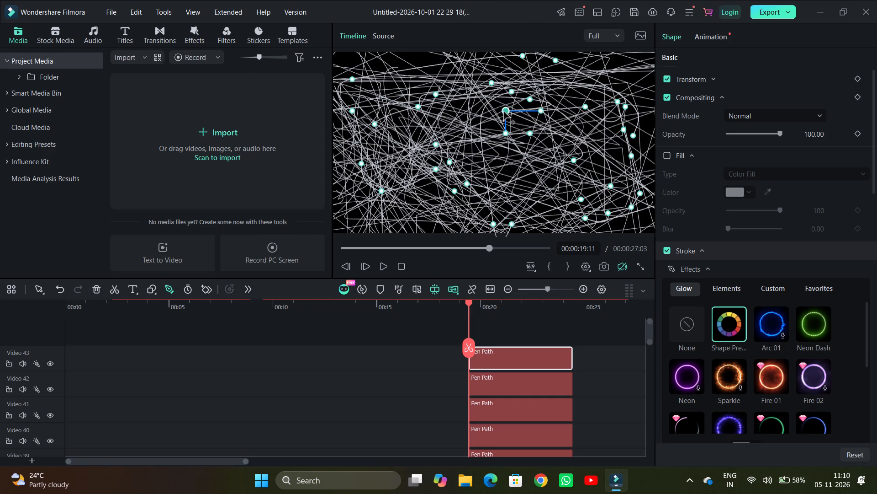
pyautogui.moveTo(503, 112); pyautogui.dragTo(362, 54)
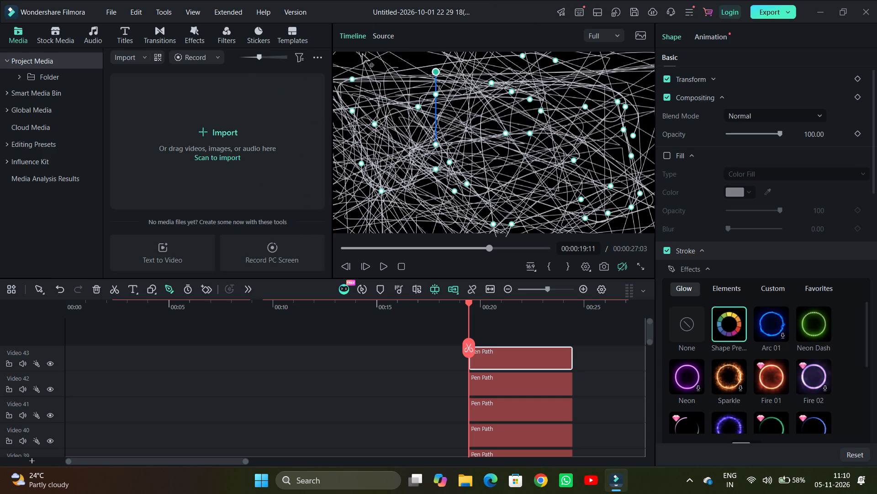
pyautogui.moveTo(362, 54); pyautogui.dragTo(340, 122)
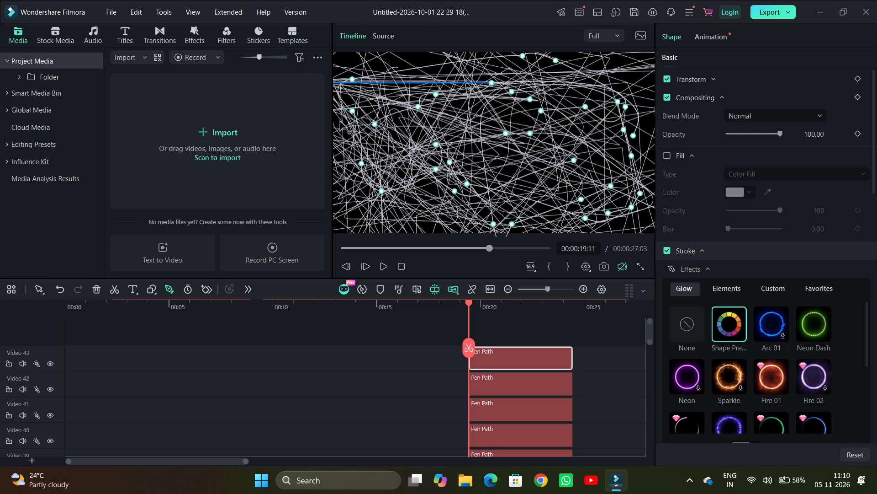
pyautogui.moveTo(340, 122); pyautogui.dragTo(372, 110)
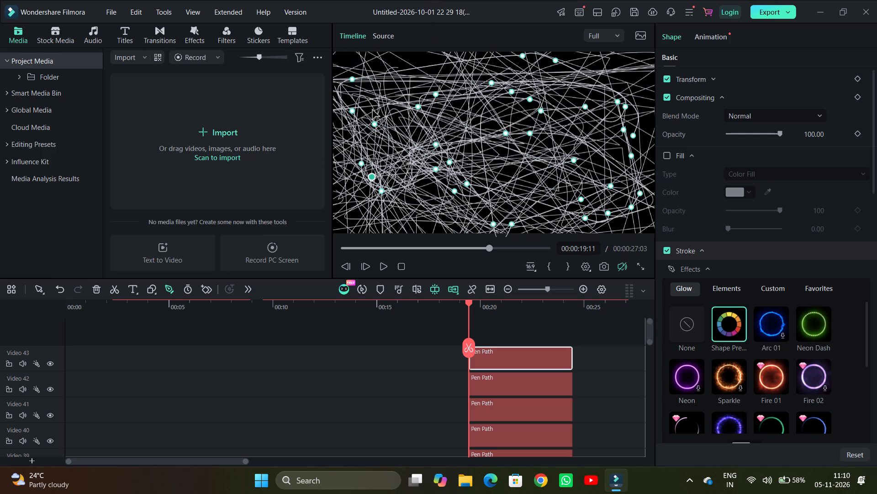
pyautogui.moveTo(372, 110); pyautogui.dragTo(464, 246)
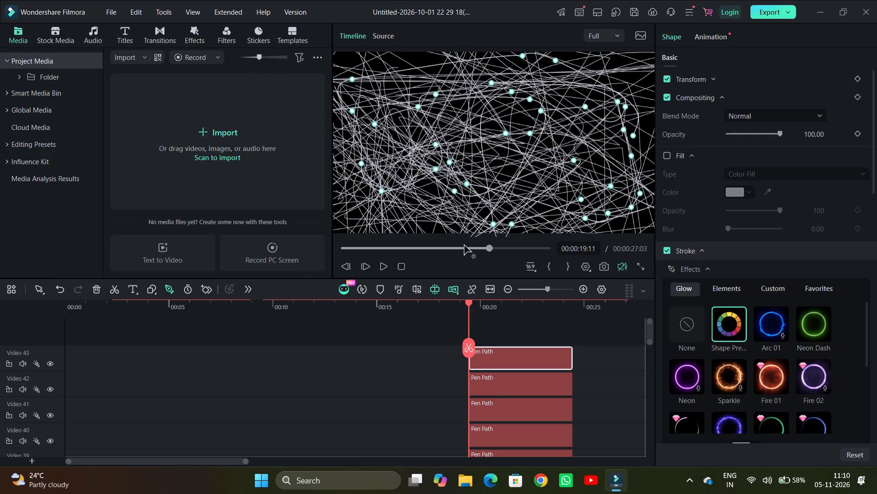
pyautogui.moveTo(464, 246); pyautogui.dragTo(428, 64)
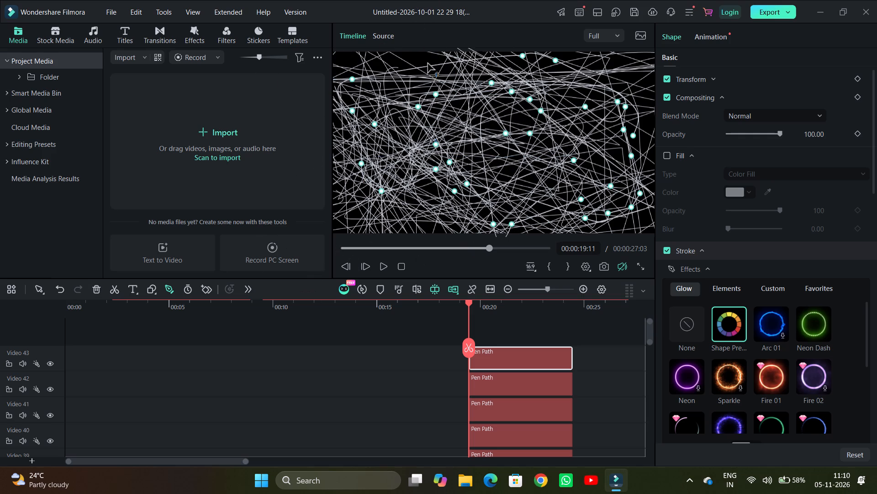
pyautogui.moveTo(428, 64); pyautogui.dragTo(367, 123)
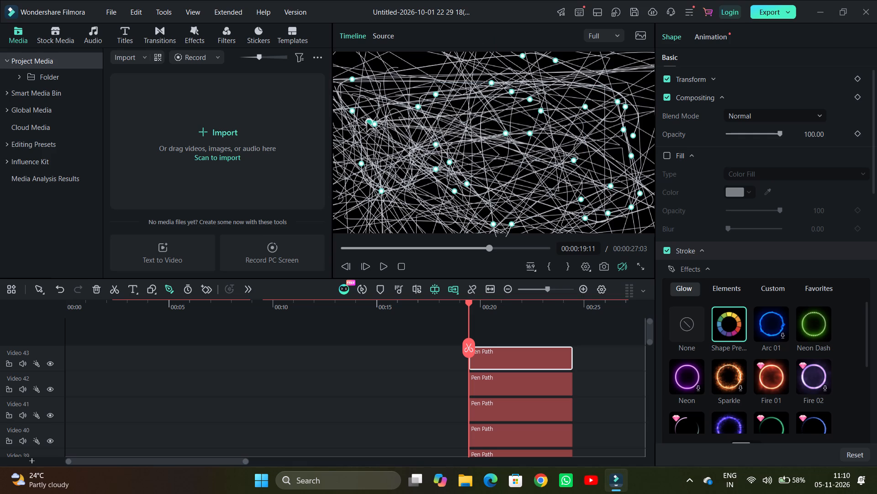
pyautogui.moveTo(367, 123); pyautogui.dragTo(374, 93)
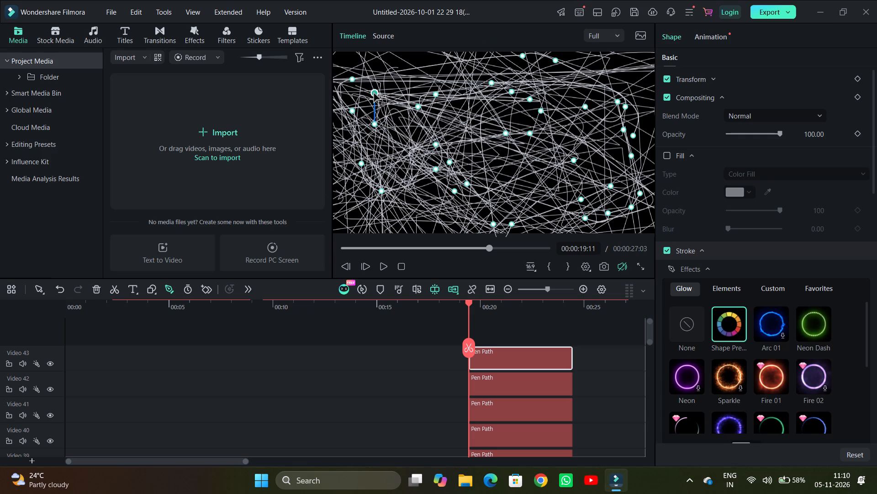
pyautogui.moveTo(374, 93); pyautogui.dragTo(493, 196)
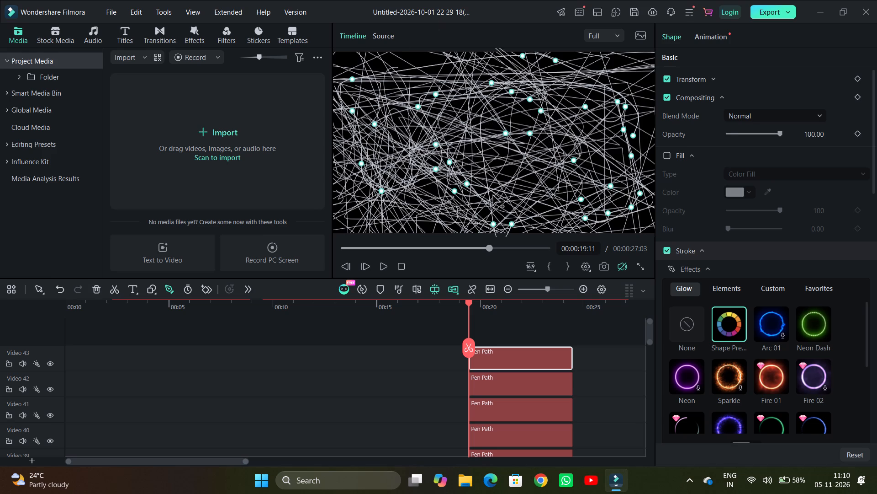
pyautogui.moveTo(493, 196); pyautogui.dragTo(388, 207)
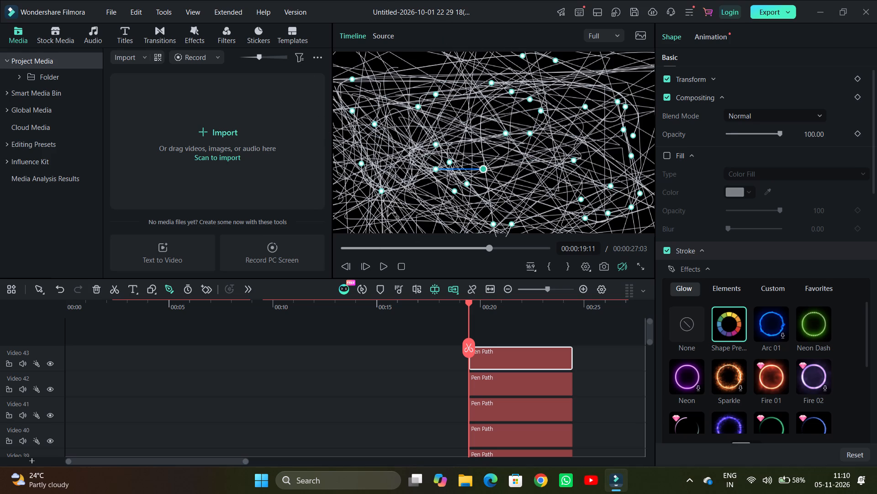
pyautogui.moveTo(388, 207); pyautogui.dragTo(419, 198)
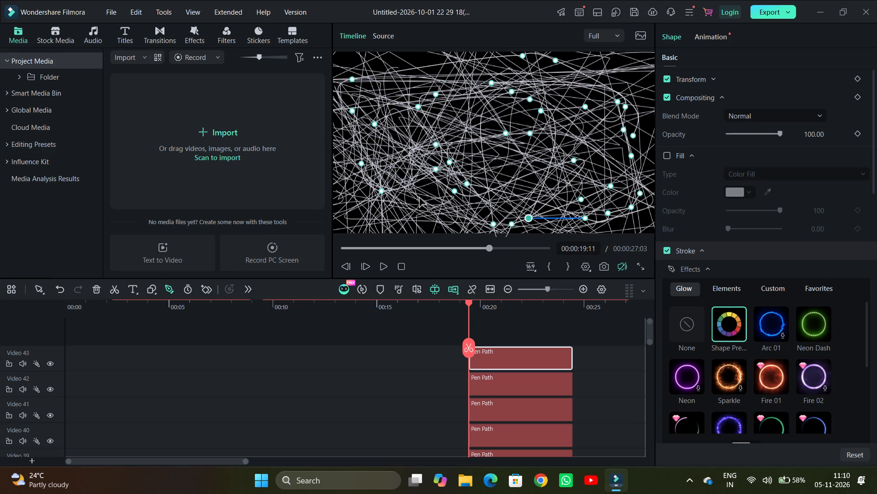
pyautogui.moveTo(419, 198); pyautogui.dragTo(409, 270)
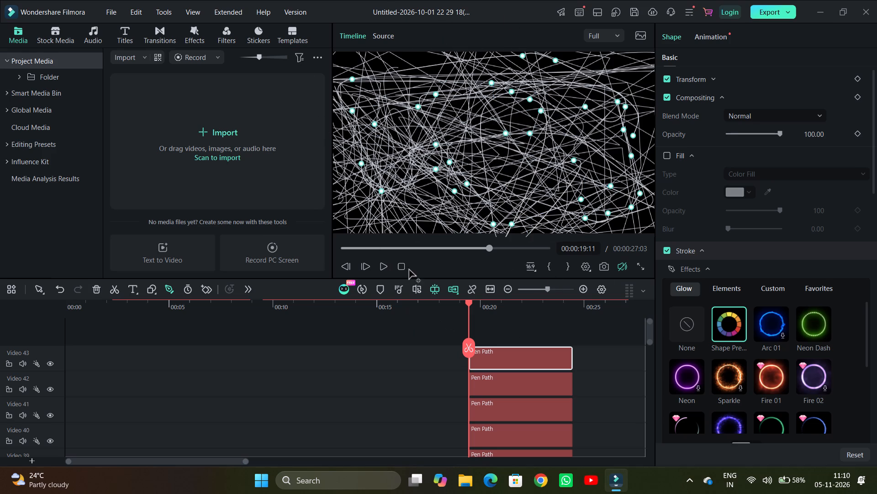
pyautogui.moveTo(409, 270); pyautogui.dragTo(351, 330)
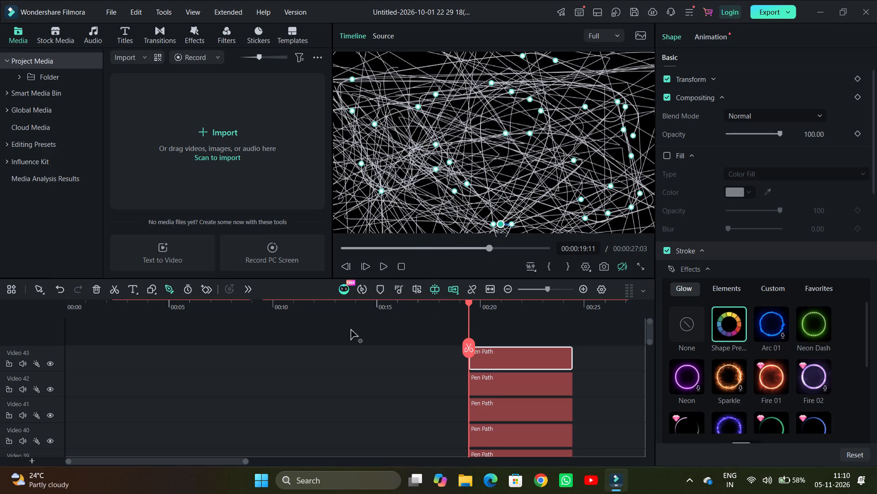
pyautogui.moveTo(351, 330); pyautogui.dragTo(456, 199)
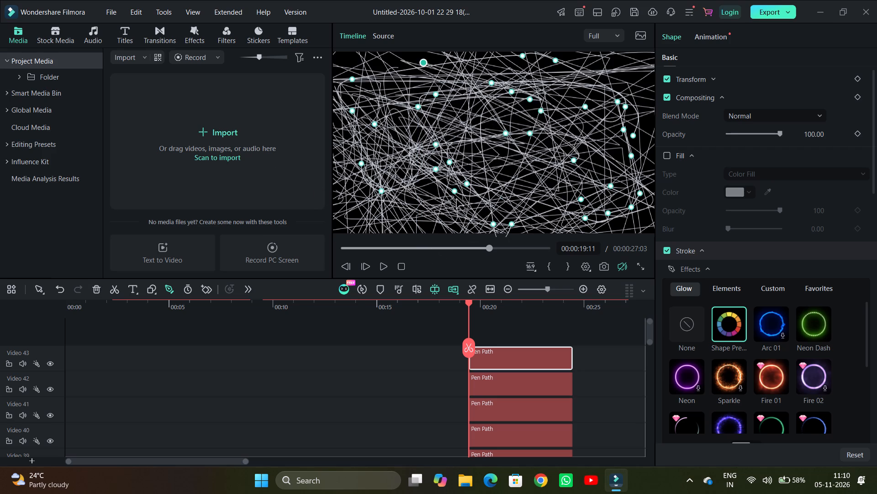
pyautogui.moveTo(456, 199); pyautogui.dragTo(560, 95)
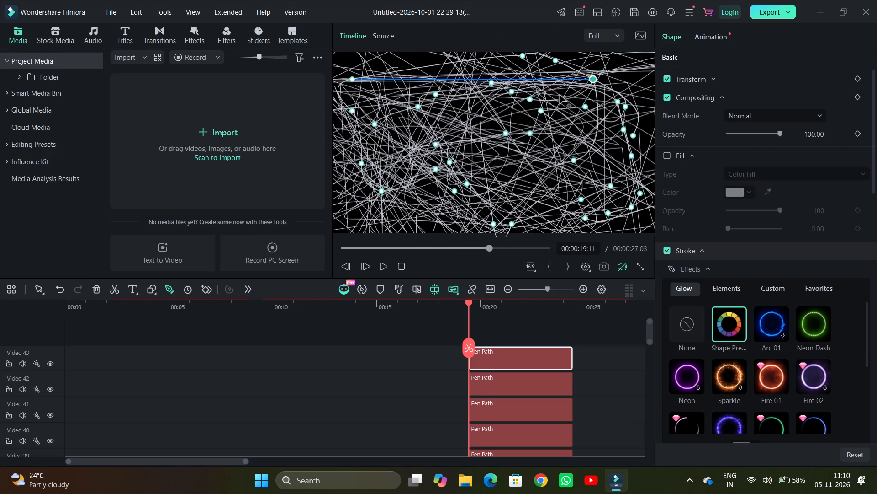
pyautogui.moveTo(560, 95); pyautogui.dragTo(460, 0)
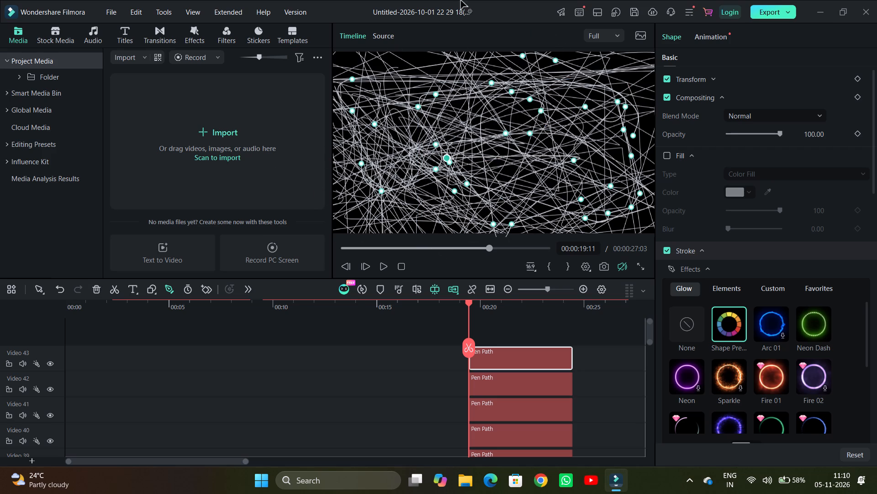
pyautogui.moveTo(460, 0); pyautogui.dragTo(463, 158)
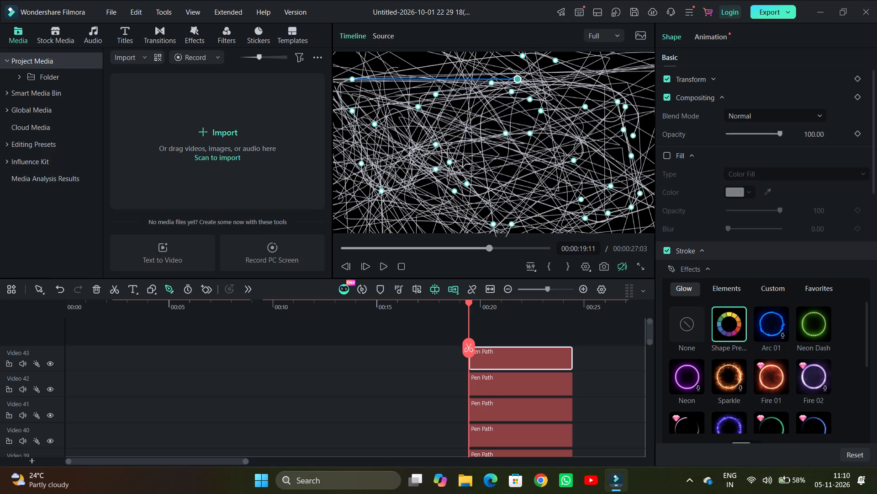
pyautogui.moveTo(463, 158); pyautogui.dragTo(537, 42)
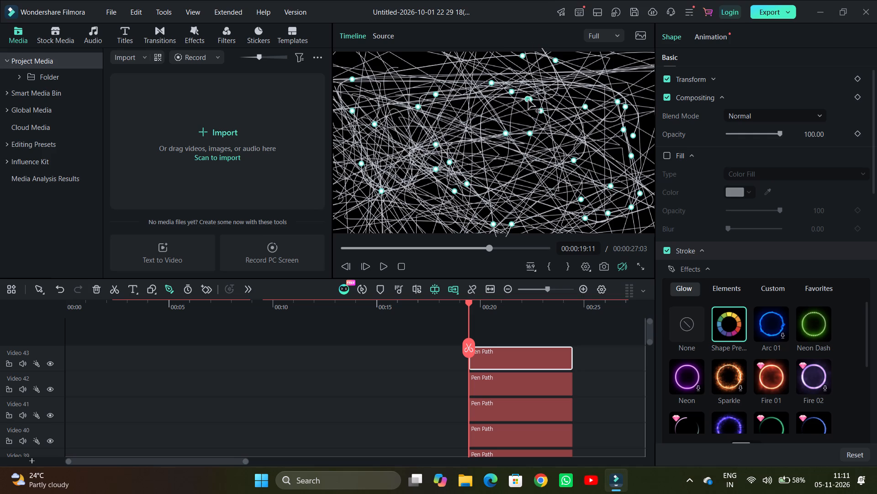
# Move the active pen path point around the frame and place it at about mid-height, in the frame's right part.
pyautogui.moveTo(530, 101); pyautogui.dragTo(443, 211)
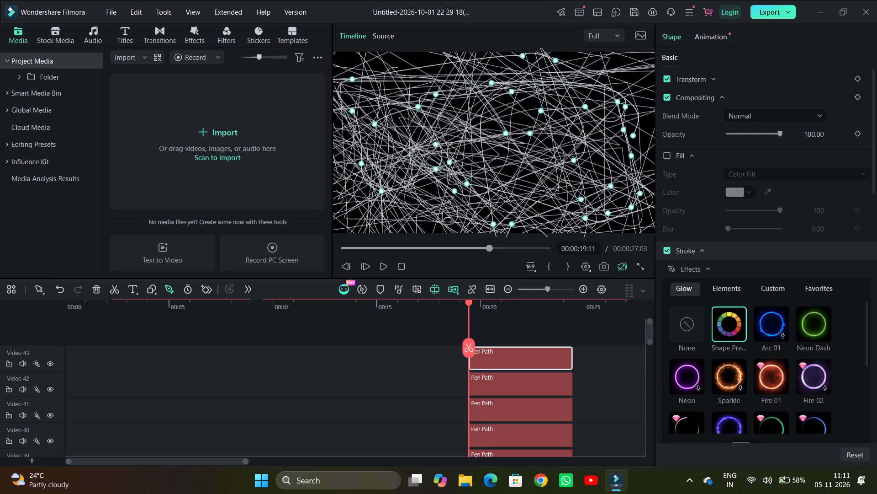
pyautogui.moveTo(443, 211); pyautogui.dragTo(569, 248)
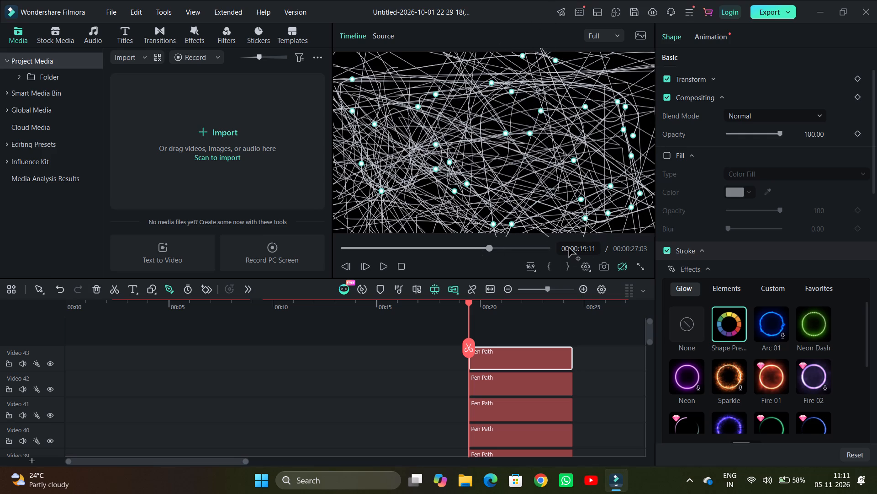
pyautogui.moveTo(569, 248); pyautogui.dragTo(571, 251)
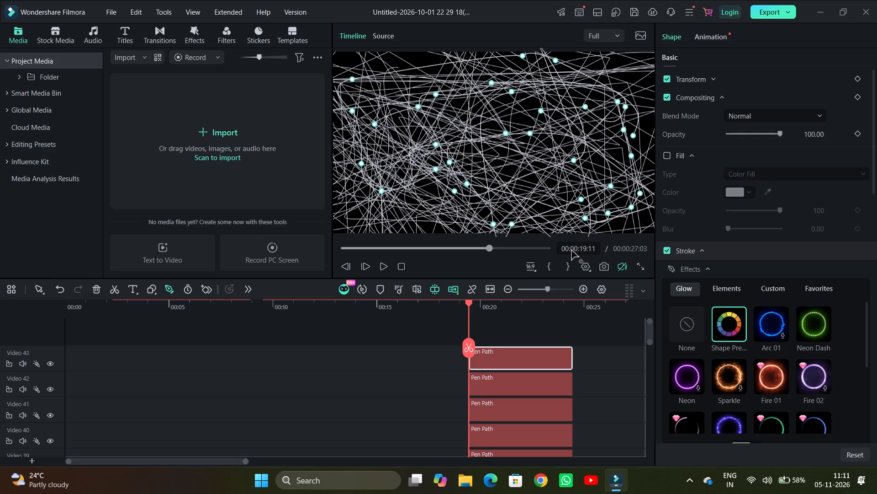
pyautogui.moveTo(571, 251); pyautogui.dragTo(660, 91)
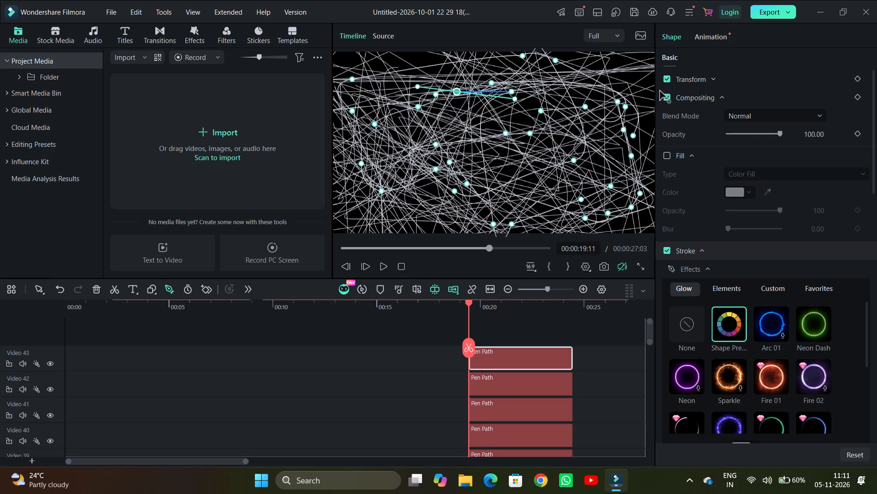
pyautogui.moveTo(660, 91); pyautogui.dragTo(645, 184)
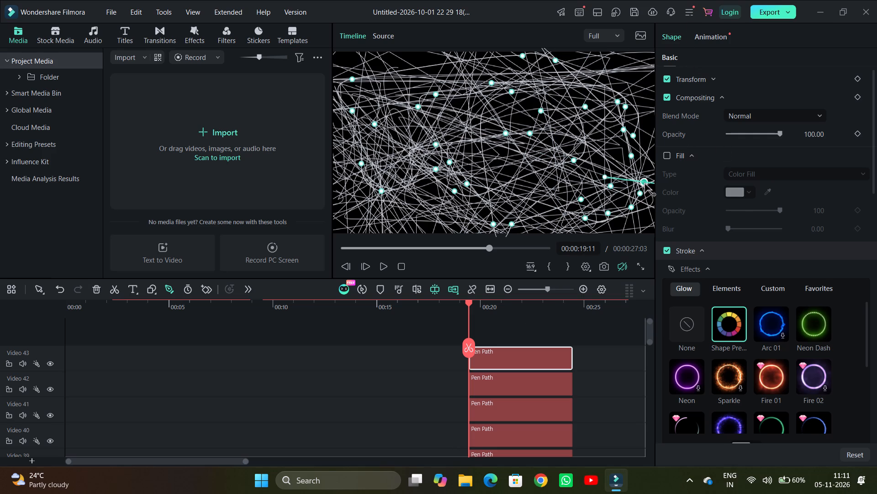
pyautogui.moveTo(645, 184); pyautogui.dragTo(477, 243)
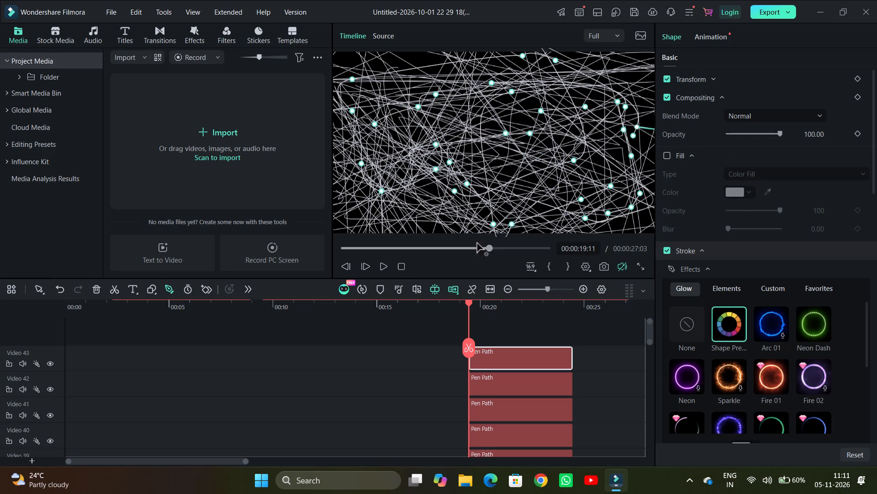
pyautogui.moveTo(477, 243); pyautogui.dragTo(437, 172)
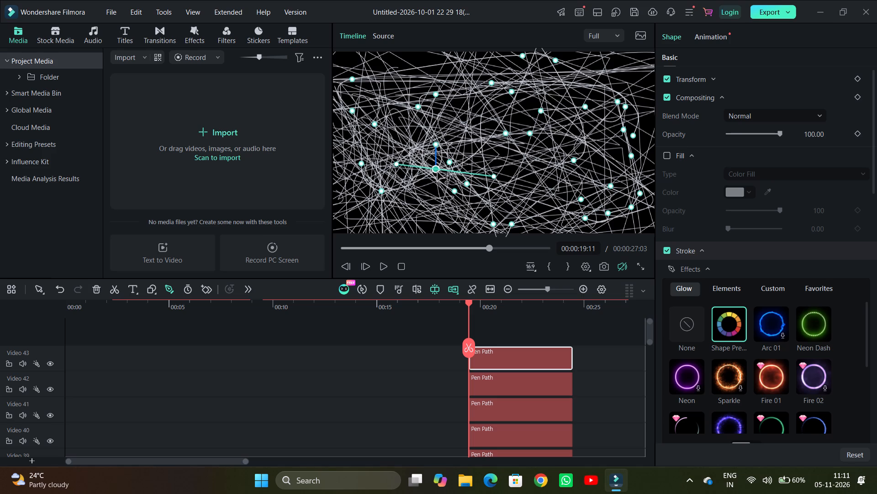
pyautogui.moveTo(437, 172); pyautogui.dragTo(428, 275)
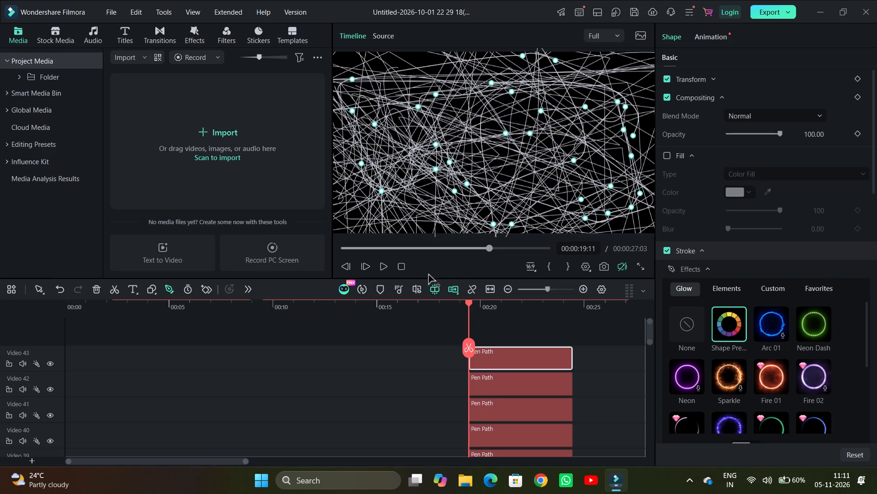
pyautogui.moveTo(428, 275); pyautogui.dragTo(687, 68)
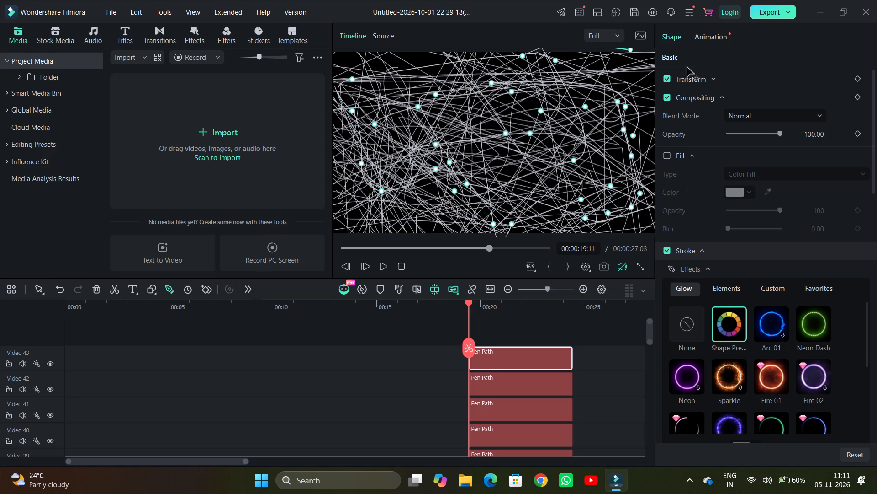
pyautogui.moveTo(687, 68); pyautogui.dragTo(440, 0)
pyautogui.hscroll(-4, 564, 86)
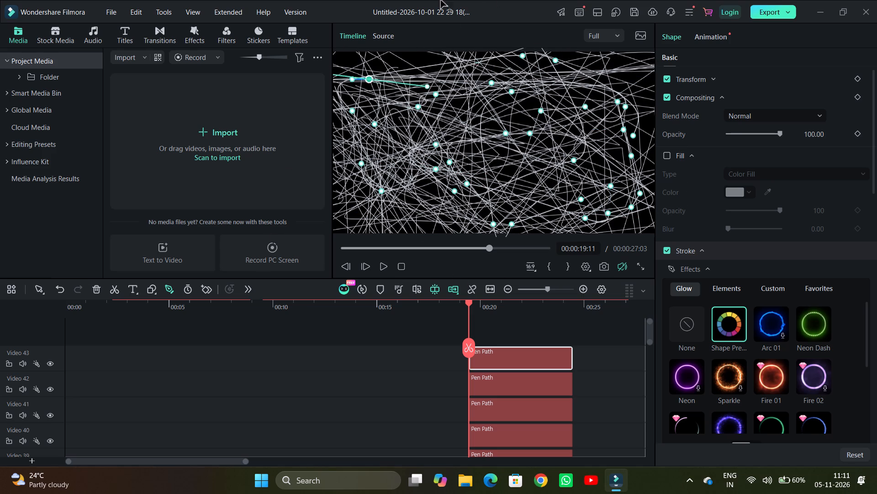
pyautogui.moveTo(440, 0); pyautogui.dragTo(502, 4)
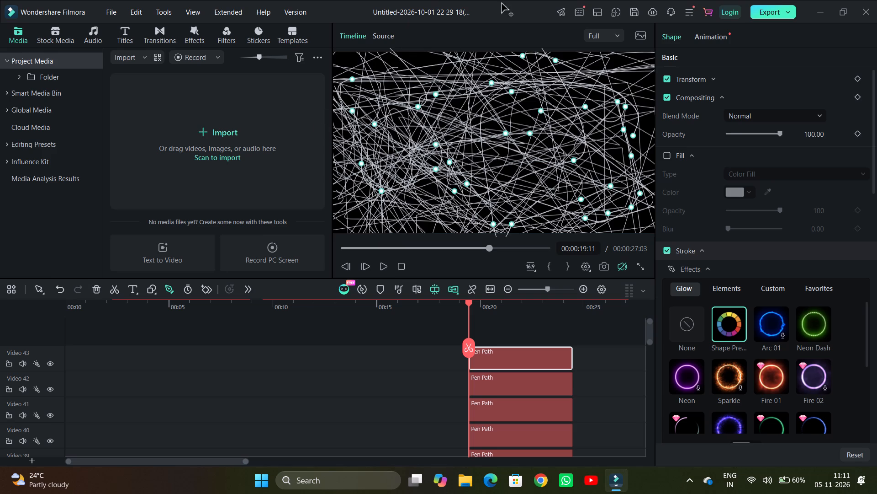
pyautogui.moveTo(502, 4); pyautogui.dragTo(426, 101)
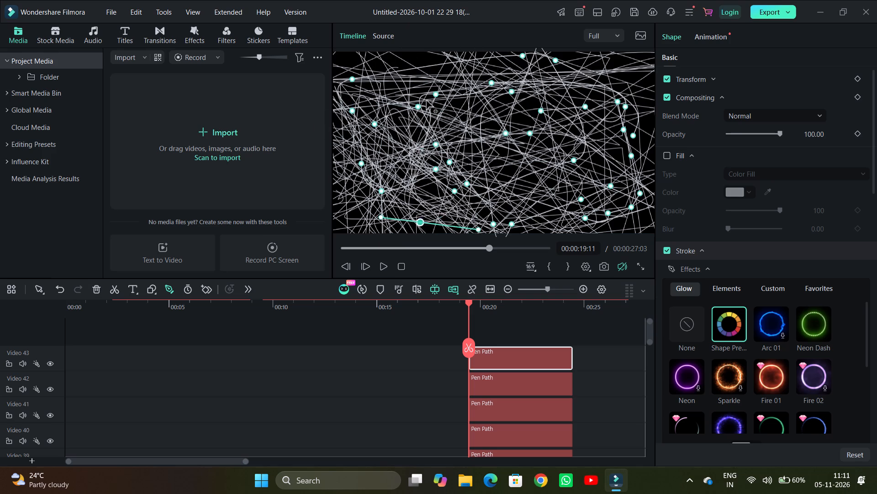
pyautogui.moveTo(426, 101); pyautogui.dragTo(454, 70)
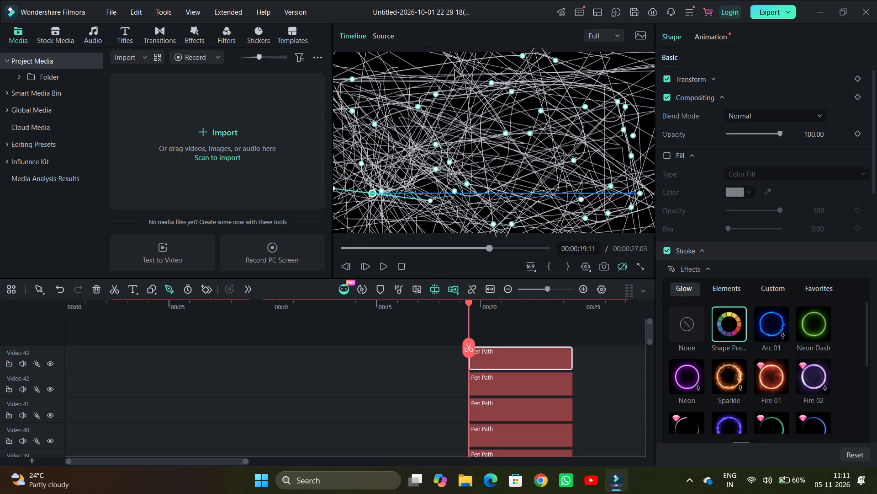
pyautogui.moveTo(454, 70); pyautogui.dragTo(406, 133)
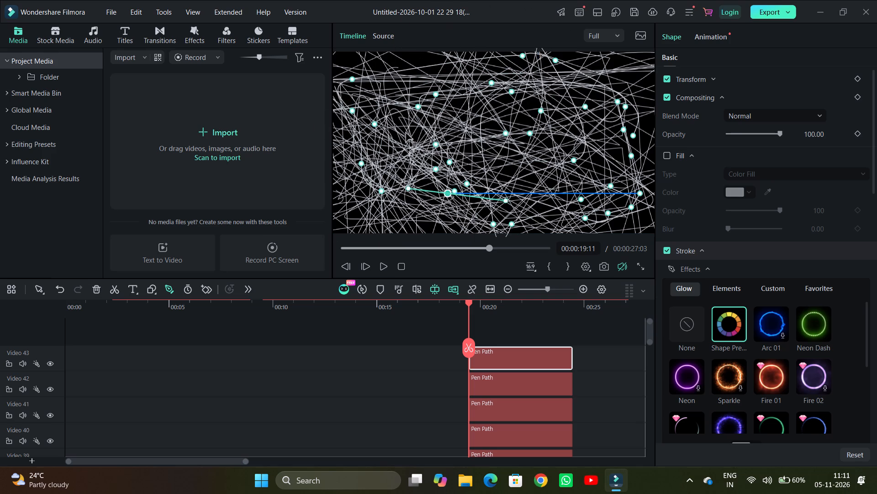
pyautogui.moveTo(406, 133); pyautogui.dragTo(430, 114)
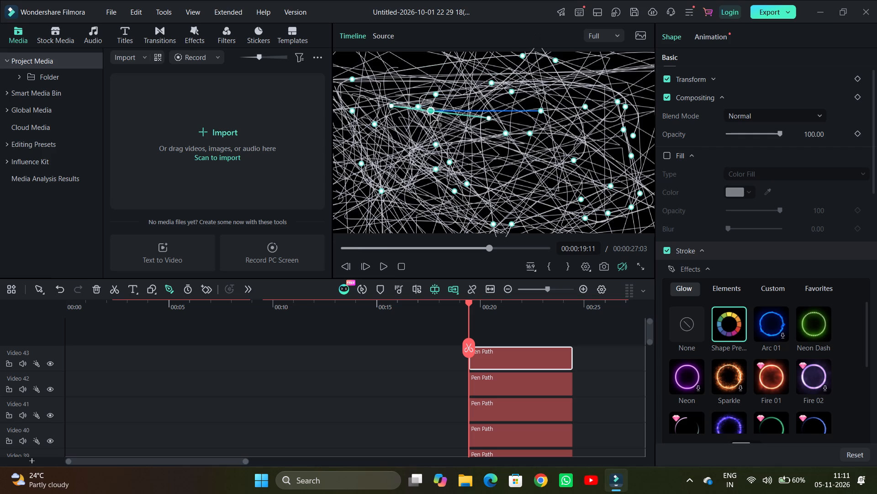
pyautogui.moveTo(430, 114); pyautogui.dragTo(432, 114)
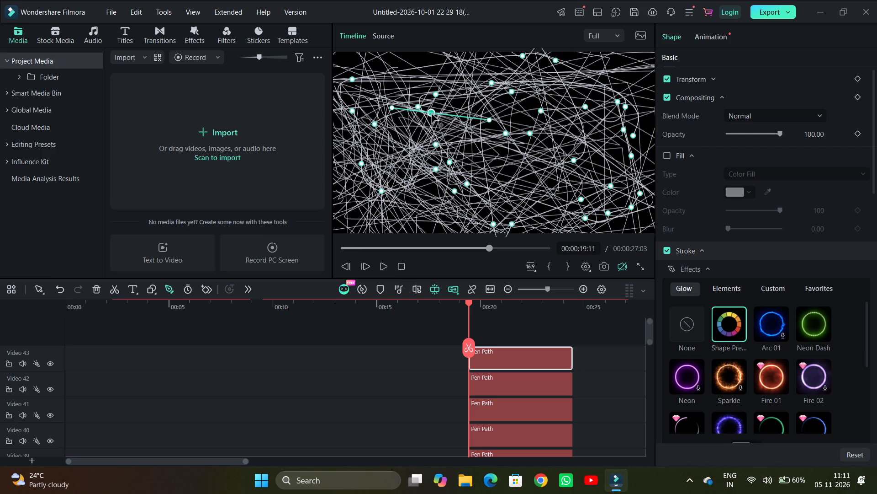
pyautogui.moveTo(432, 114); pyautogui.dragTo(432, 113)
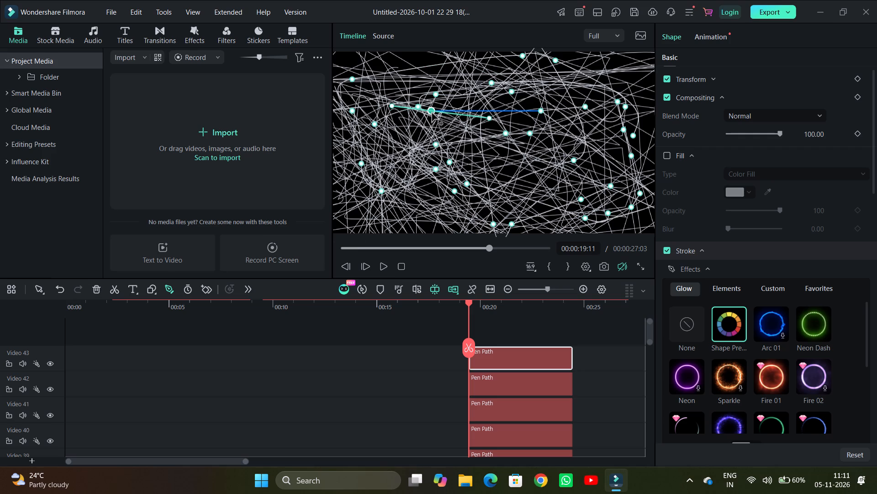
pyautogui.moveTo(432, 113); pyautogui.dragTo(232, 150)
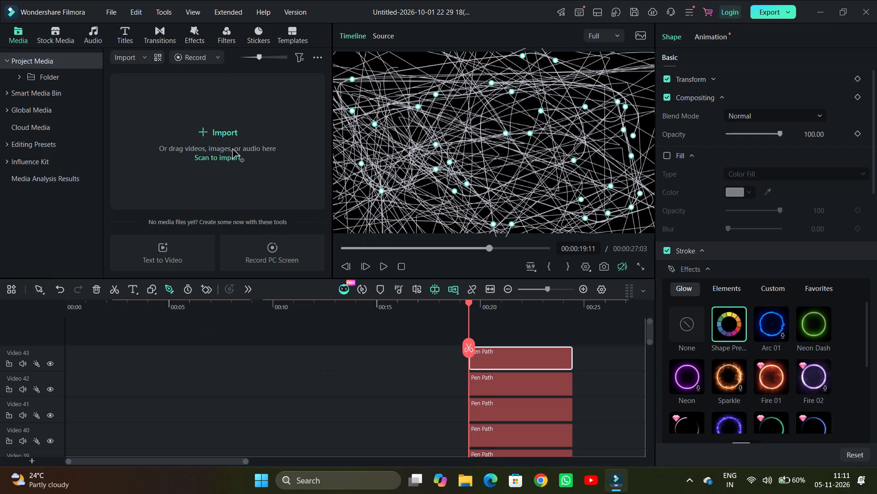
pyautogui.moveTo(232, 150); pyautogui.dragTo(428, 73)
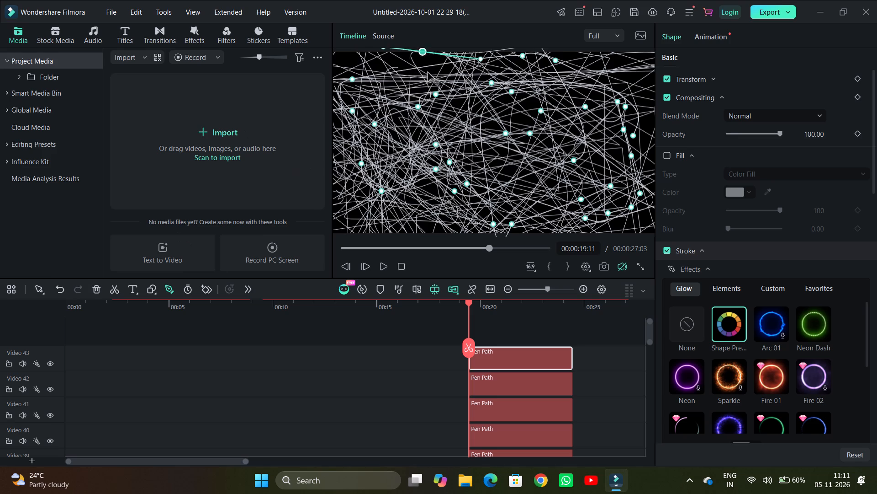
pyautogui.moveTo(428, 73); pyautogui.dragTo(360, 157)
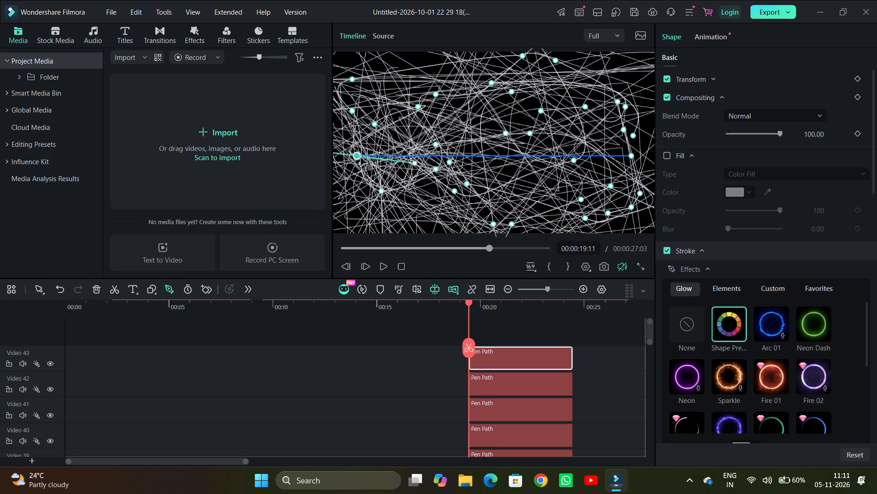
pyautogui.moveTo(360, 157); pyautogui.dragTo(595, 159)
# Show the hidden system tray icons.
pyautogui.click(682, 470)
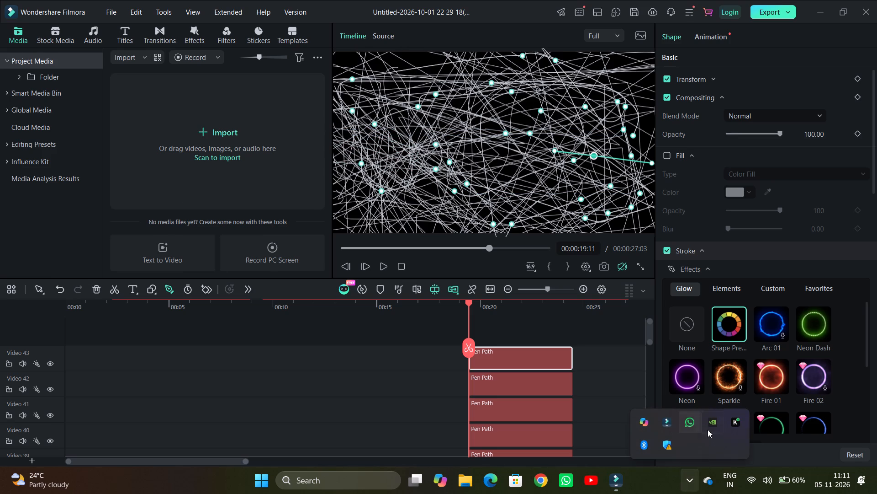
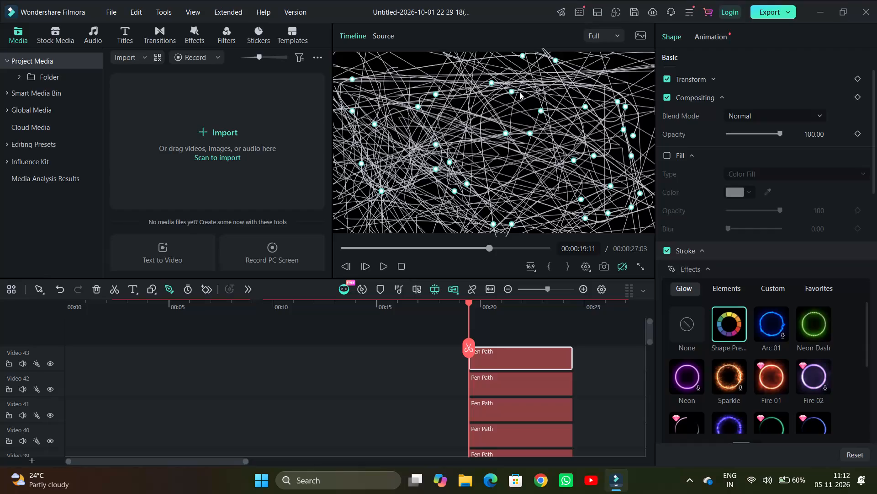
# Sweep the active pen path point repeatedly around the frame and bring it back to the upper part, just right of centre.
pyautogui.moveTo(511, 90); pyautogui.dragTo(399, 51)
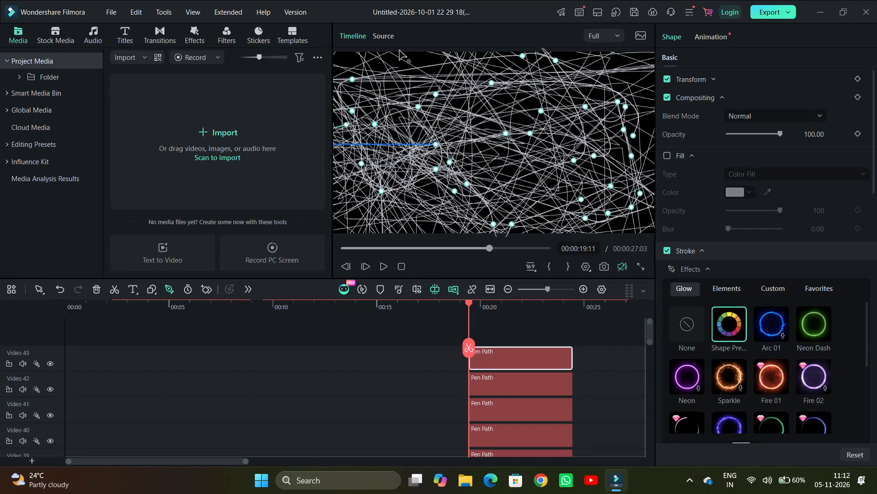
pyautogui.moveTo(399, 51); pyautogui.dragTo(506, 168)
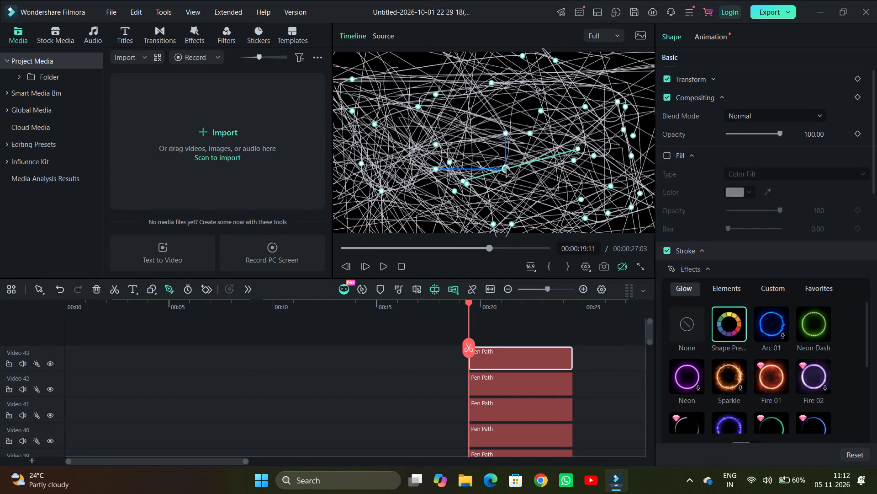
pyautogui.moveTo(506, 168); pyautogui.dragTo(344, 183)
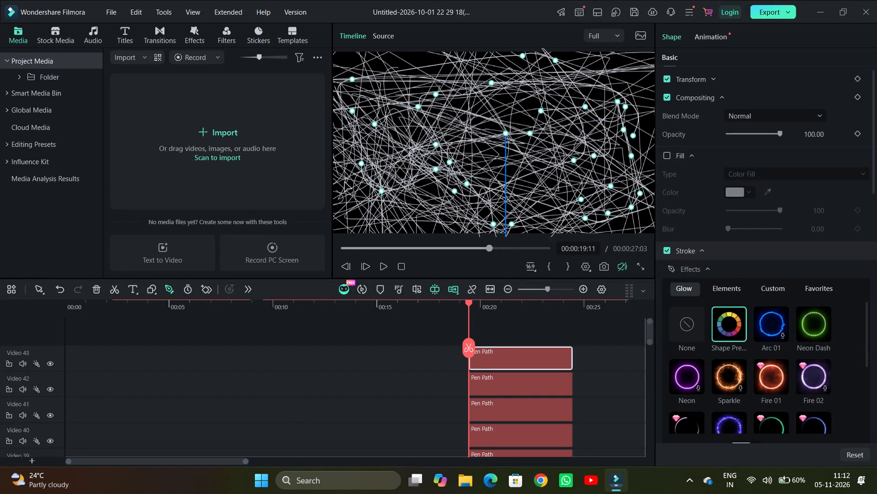
pyautogui.moveTo(344, 183); pyautogui.dragTo(481, 185)
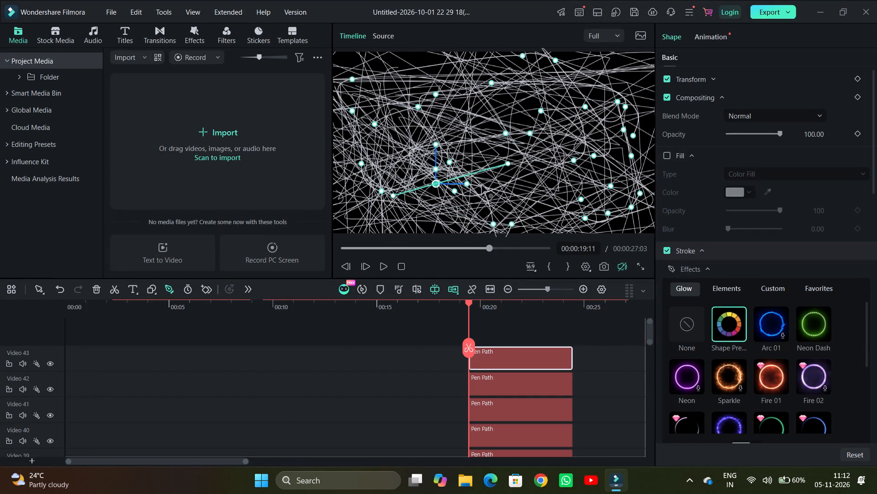
pyautogui.moveTo(481, 185); pyautogui.dragTo(465, 325)
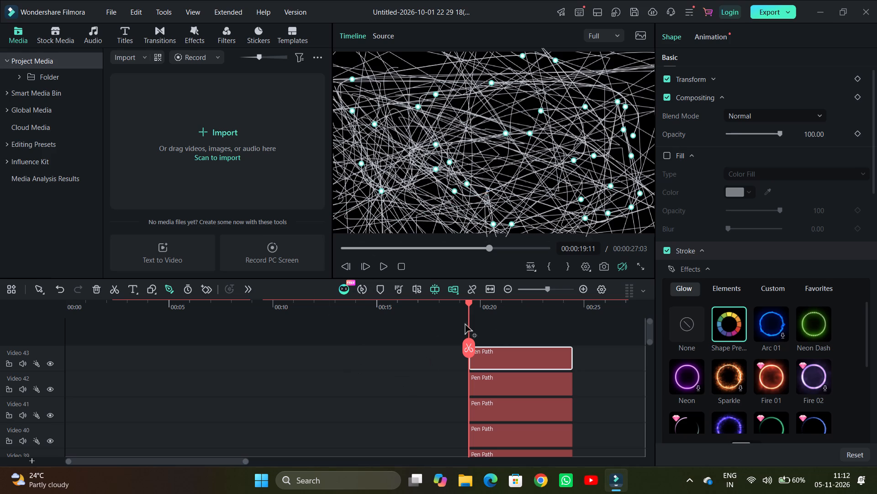
pyautogui.moveTo(465, 325); pyautogui.dragTo(399, 39)
pyautogui.scroll(-1, 402, 289)
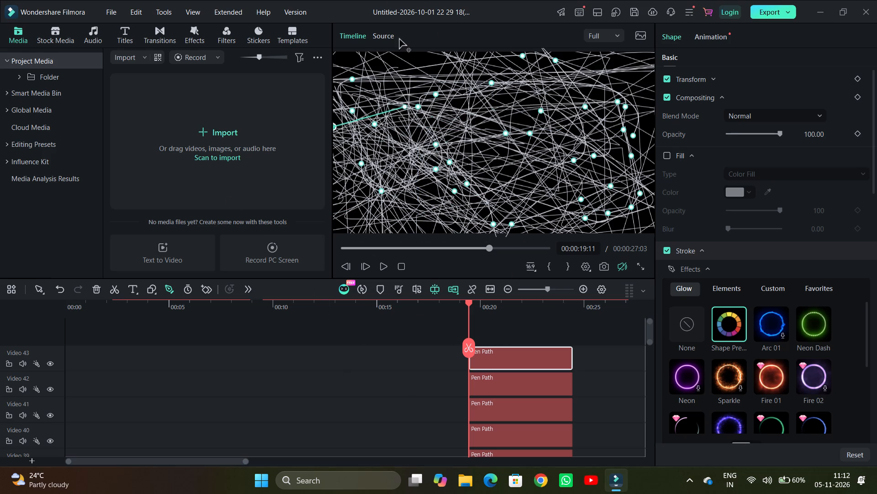
pyautogui.moveTo(399, 39); pyautogui.dragTo(569, 42)
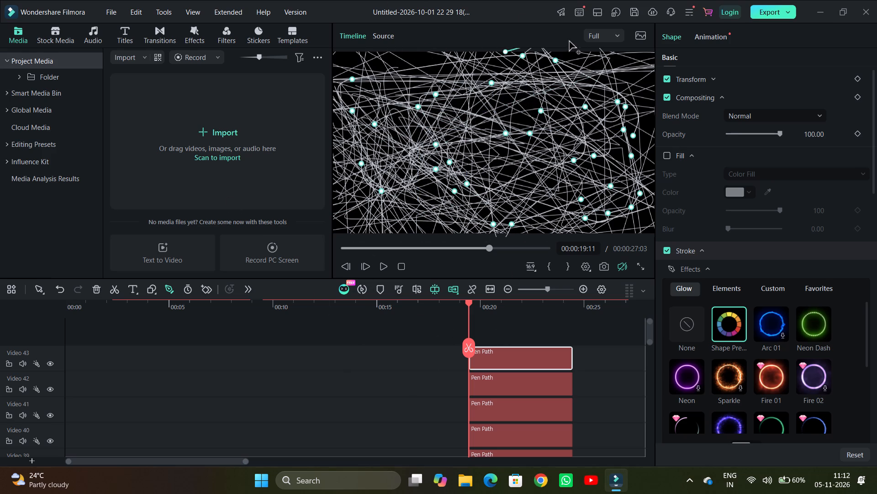
pyautogui.moveTo(569, 42); pyautogui.dragTo(488, 30)
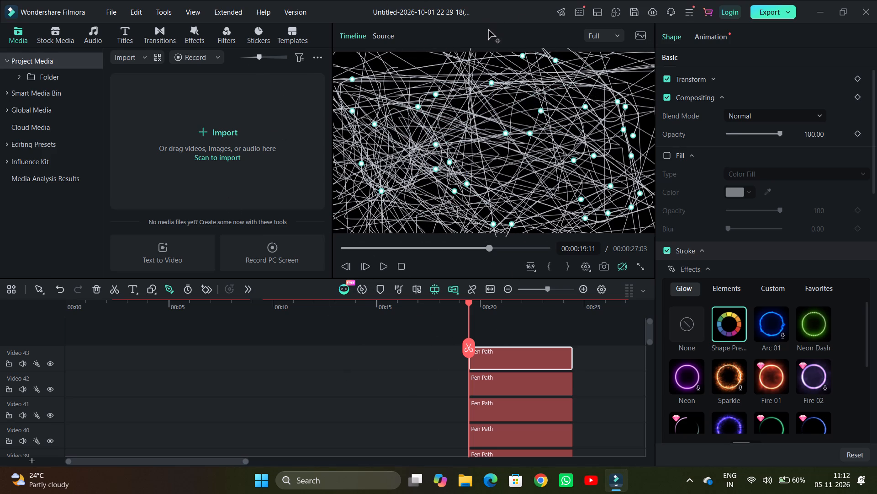
pyautogui.moveTo(488, 30); pyautogui.dragTo(398, 48)
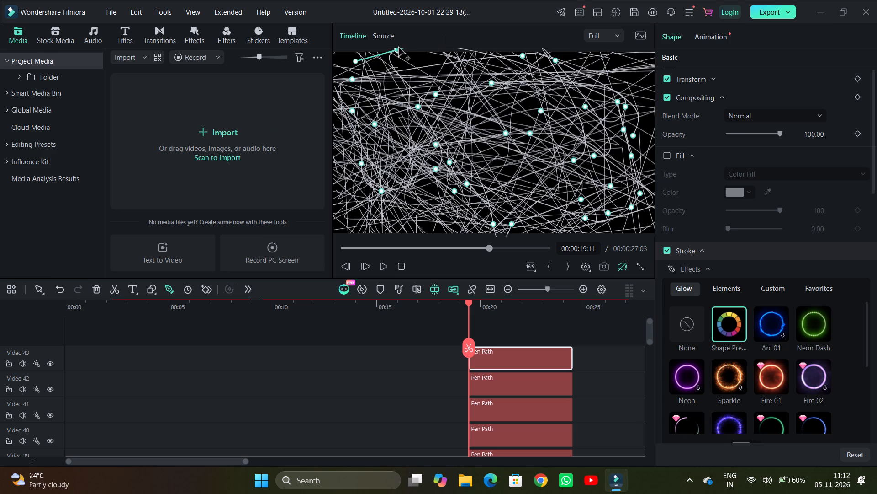
pyautogui.moveTo(398, 48); pyautogui.dragTo(403, 119)
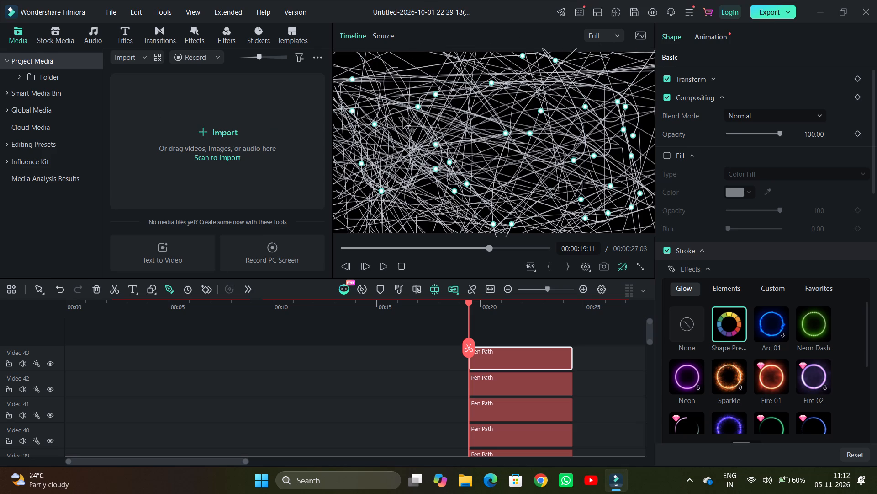
pyautogui.moveTo(403, 119); pyautogui.dragTo(389, 86)
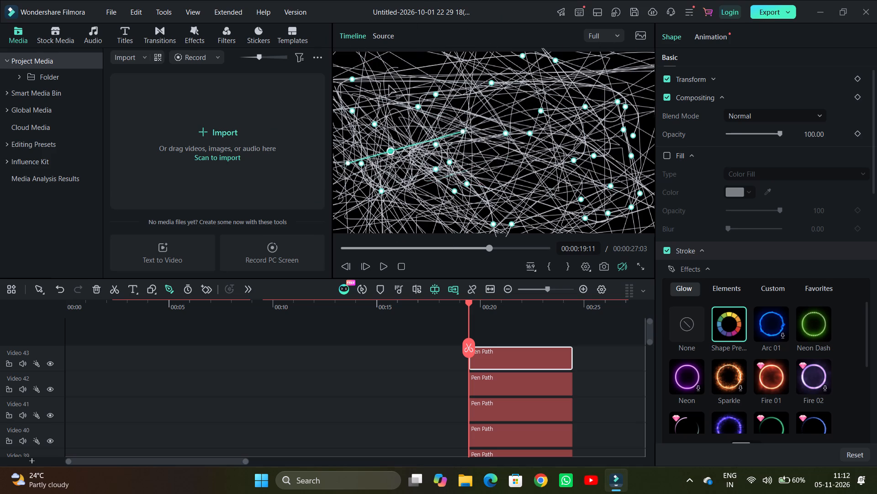
pyautogui.moveTo(389, 86); pyautogui.dragTo(460, 229)
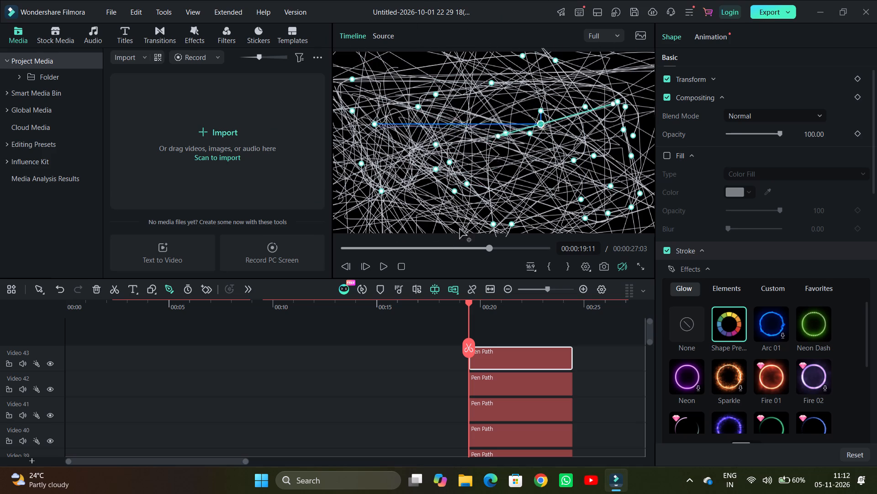
pyautogui.moveTo(460, 229); pyautogui.dragTo(464, 153)
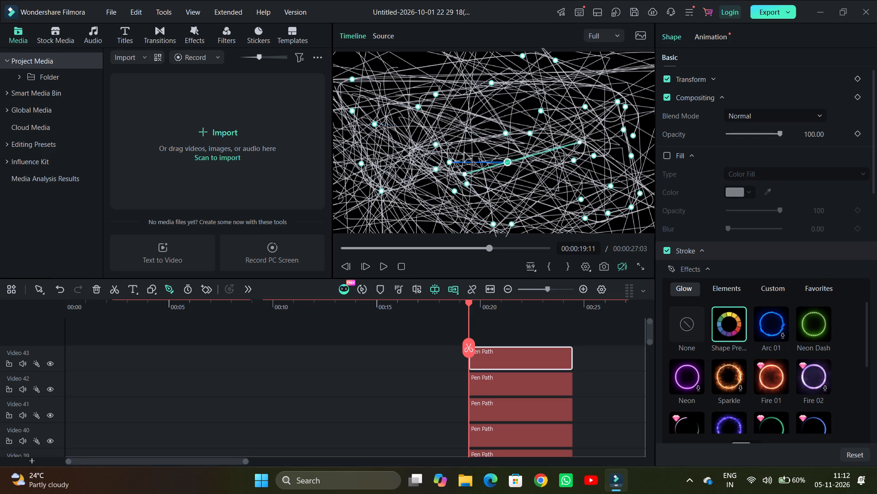
pyautogui.moveTo(464, 153); pyautogui.dragTo(357, 98)
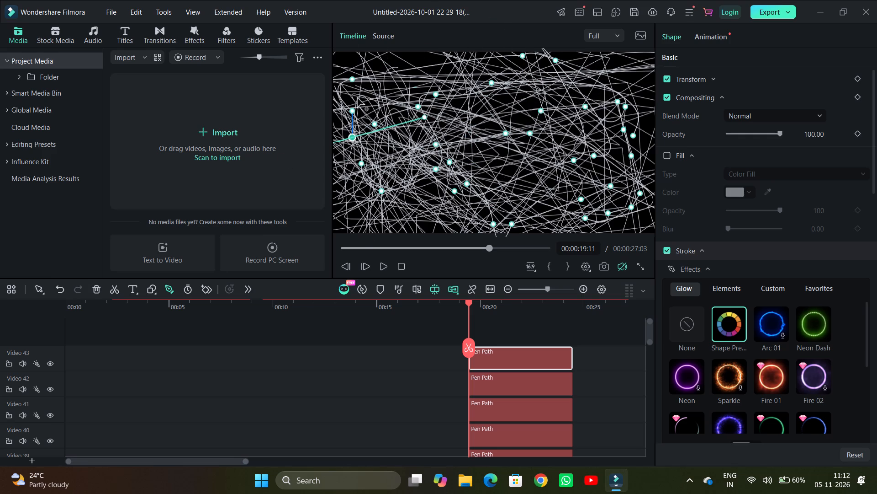
pyautogui.moveTo(357, 98); pyautogui.dragTo(428, 89)
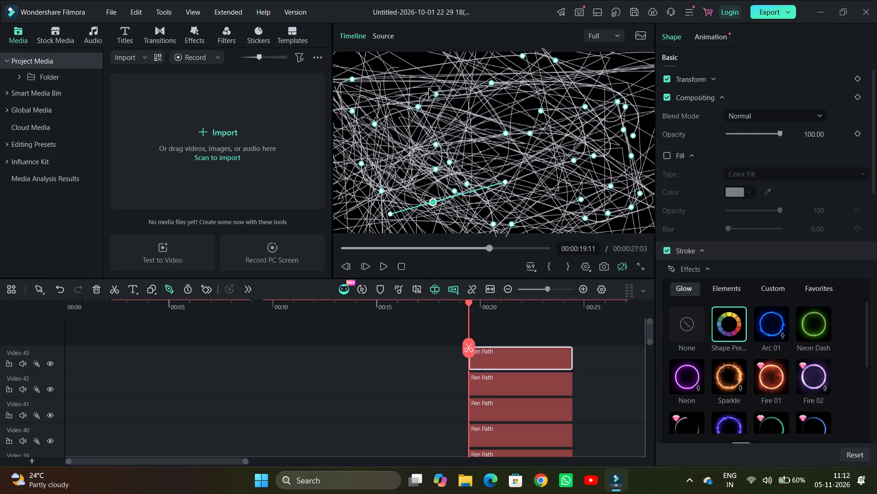
pyautogui.moveTo(428, 89); pyautogui.dragTo(435, 63)
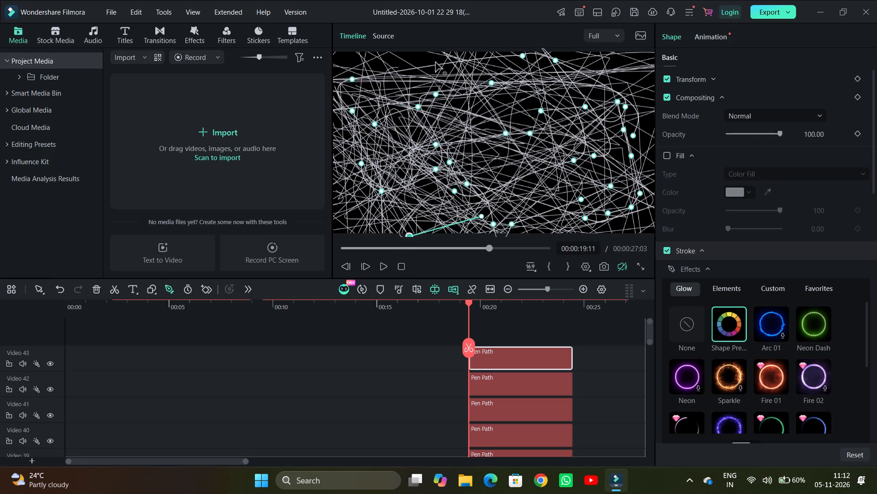
pyautogui.moveTo(435, 63); pyautogui.dragTo(605, 46)
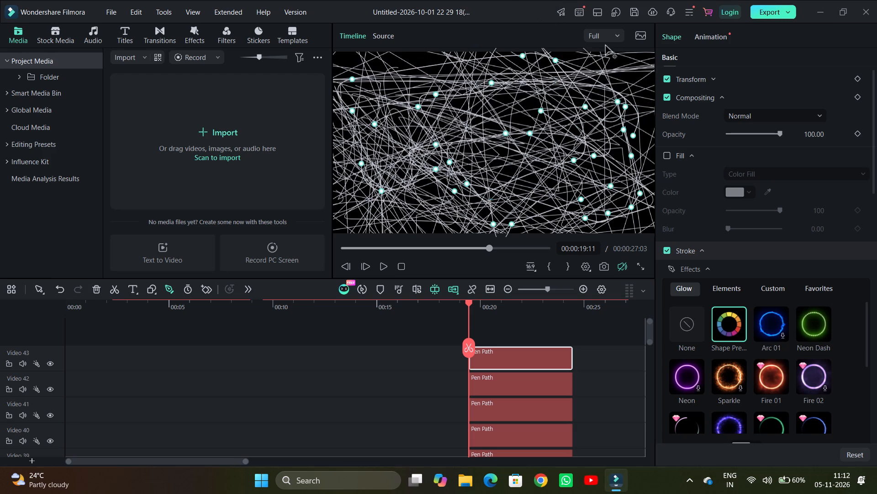
pyautogui.moveTo(605, 46); pyautogui.dragTo(586, 159)
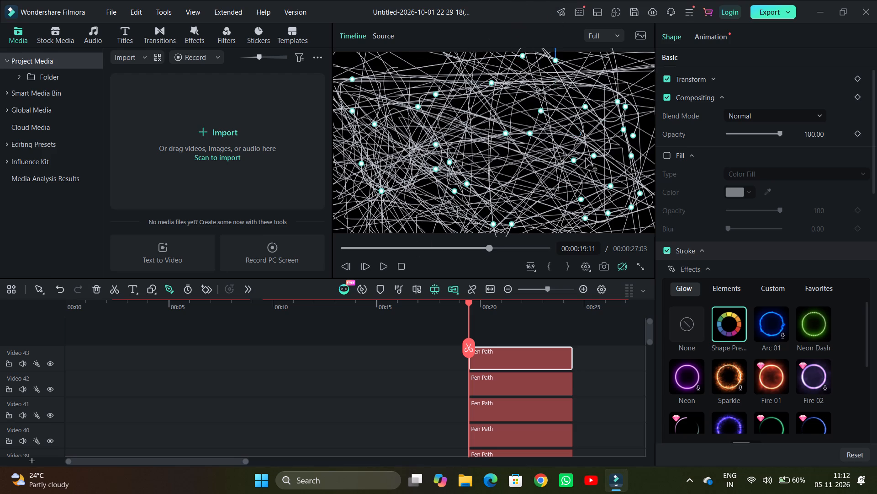
pyautogui.moveTo(586, 159); pyautogui.dragTo(567, 204)
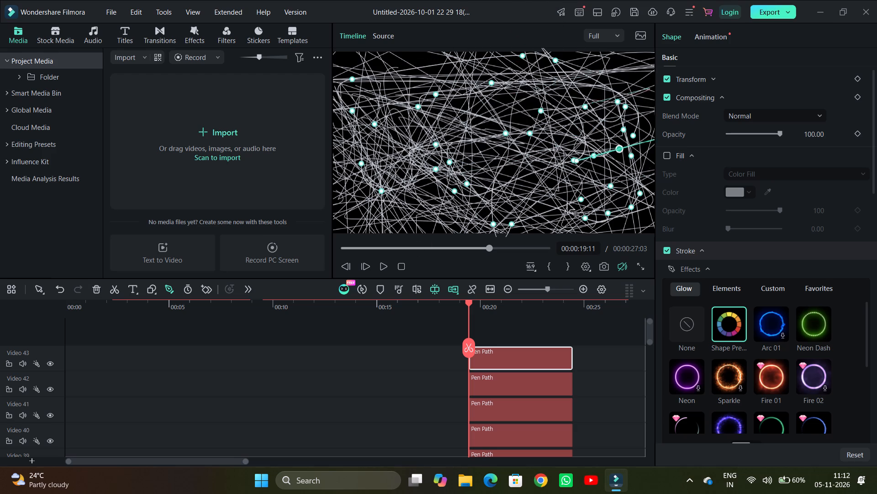
pyautogui.moveTo(567, 204); pyautogui.dragTo(512, 193)
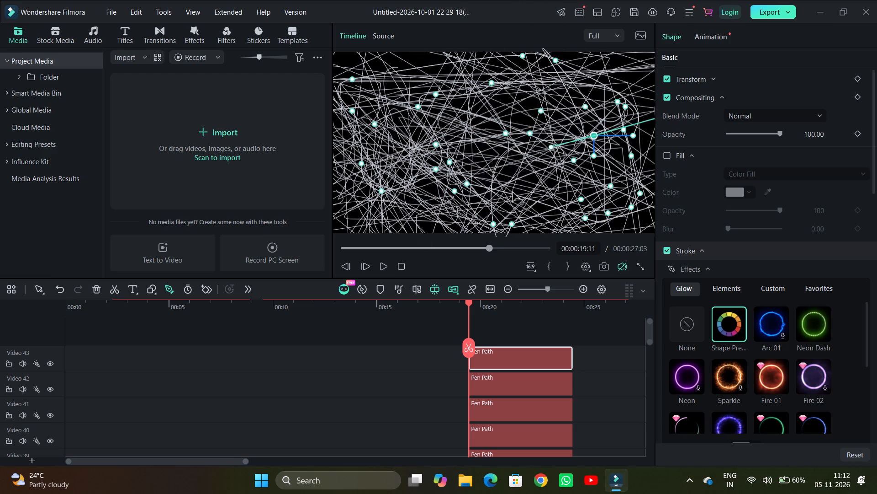
pyautogui.moveTo(512, 193); pyautogui.dragTo(361, 169)
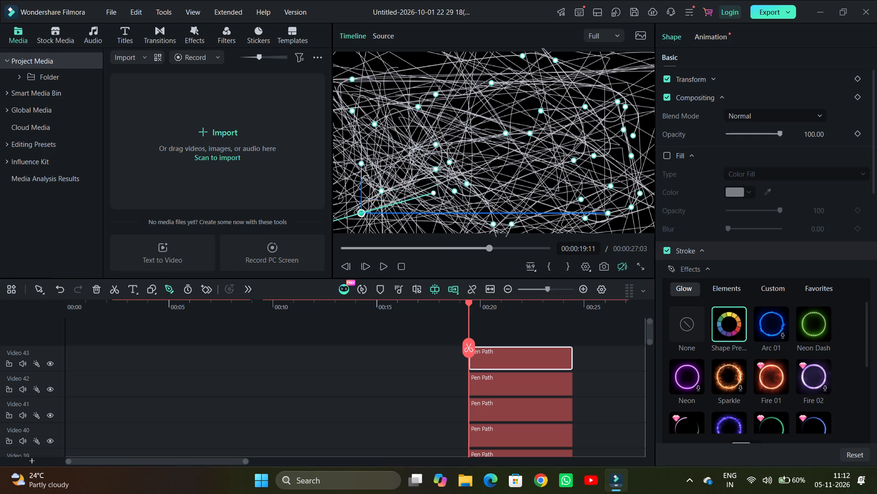
pyautogui.moveTo(361, 169); pyautogui.dragTo(463, 46)
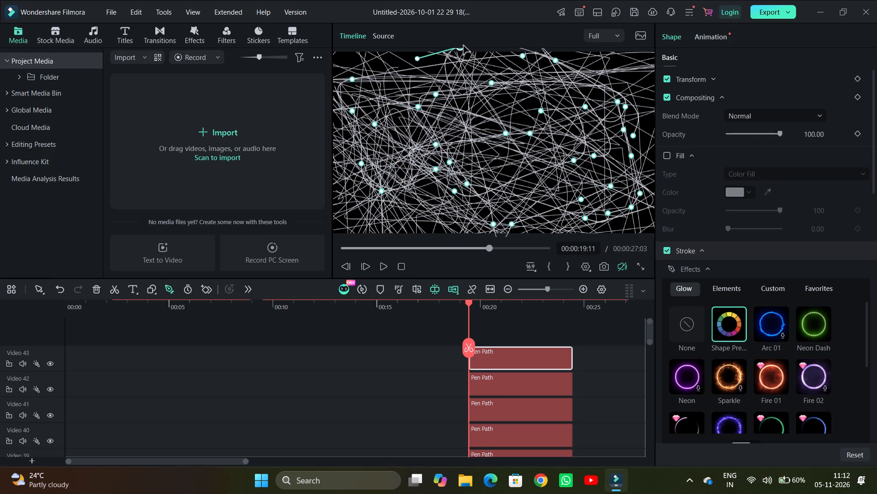
pyautogui.moveTo(463, 46); pyautogui.dragTo(423, 77)
pyautogui.hscroll(-3, 506, 59)
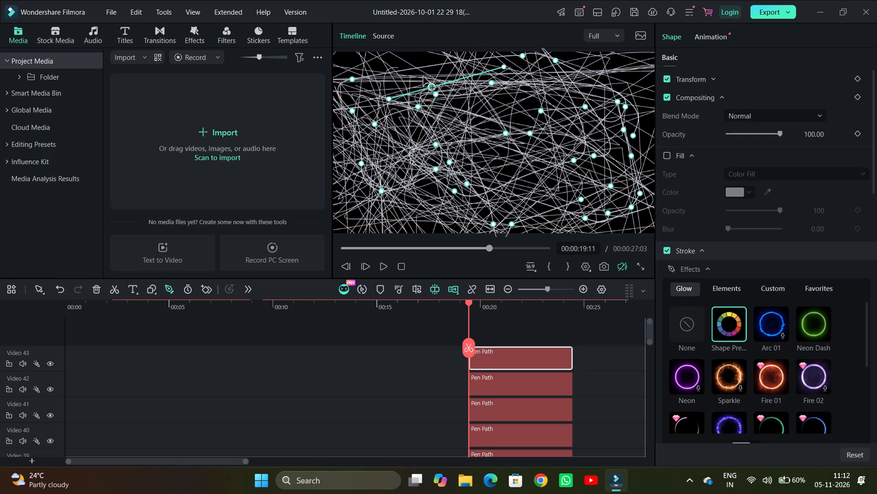
pyautogui.moveTo(423, 77); pyautogui.dragTo(391, 188)
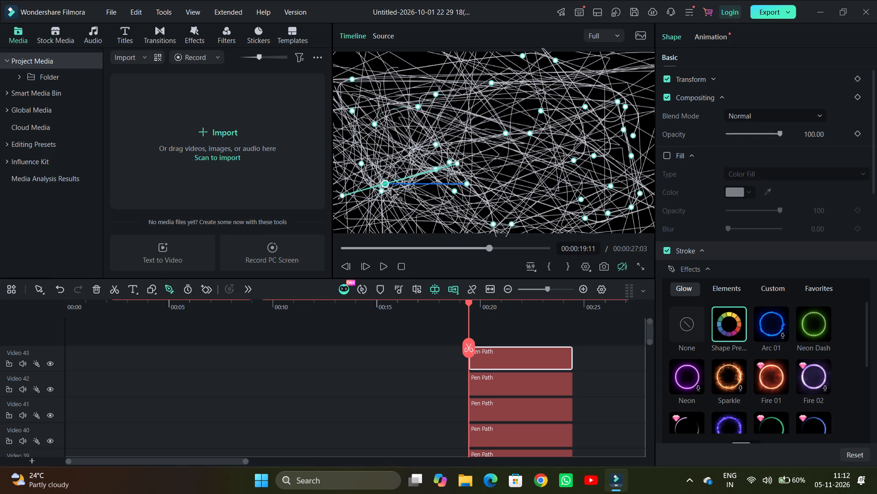
pyautogui.moveTo(391, 188); pyautogui.dragTo(518, 70)
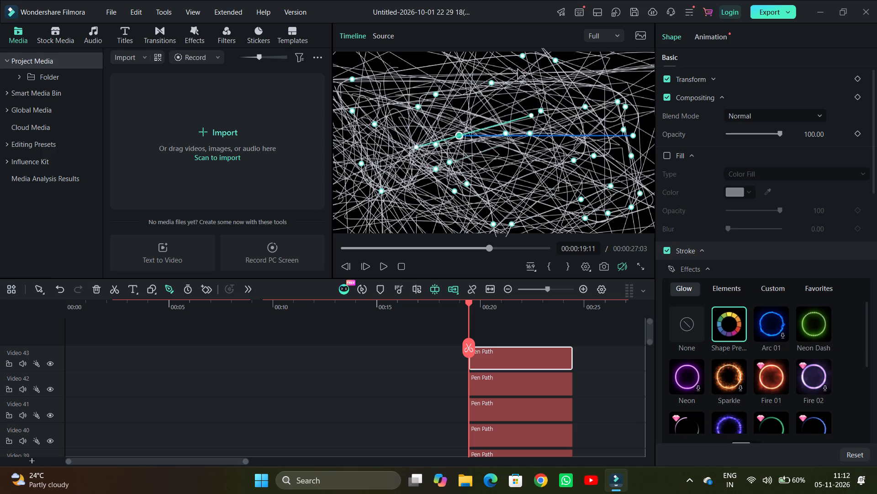
pyautogui.moveTo(518, 70); pyautogui.dragTo(498, 175)
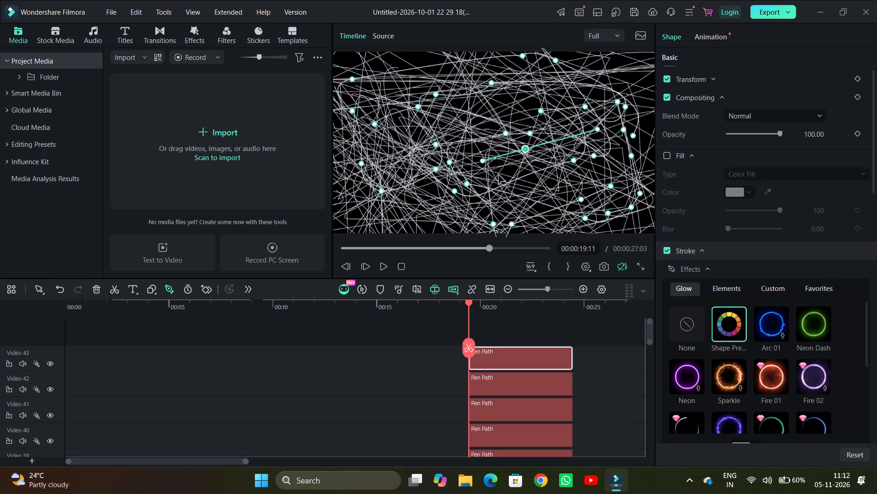
pyautogui.moveTo(498, 175); pyautogui.dragTo(336, 266)
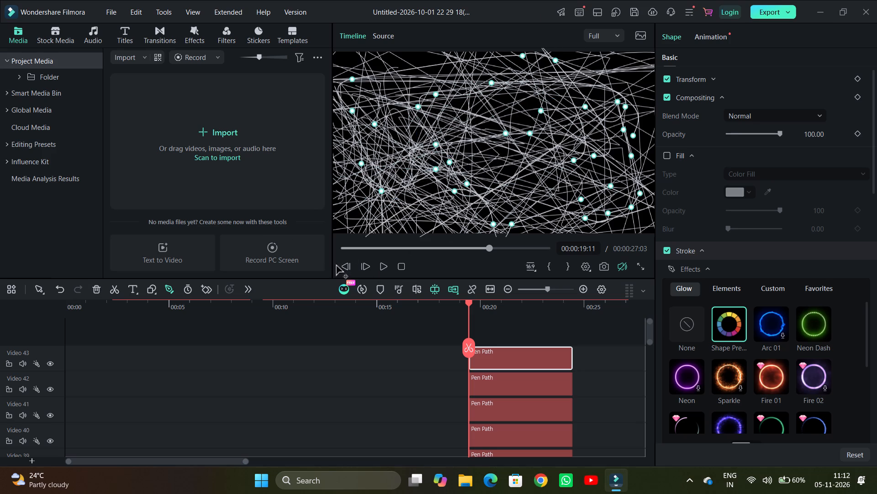
pyautogui.moveTo(336, 266); pyautogui.dragTo(509, 64)
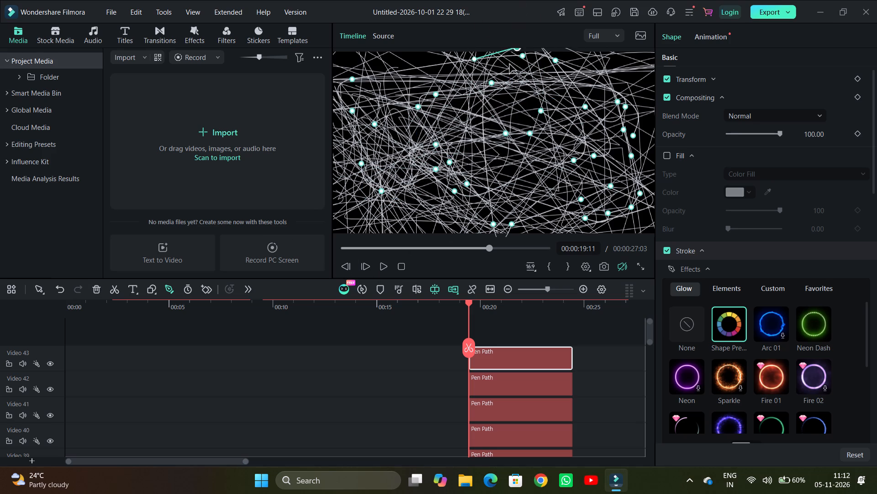
pyautogui.moveTo(509, 64); pyautogui.dragTo(480, 126)
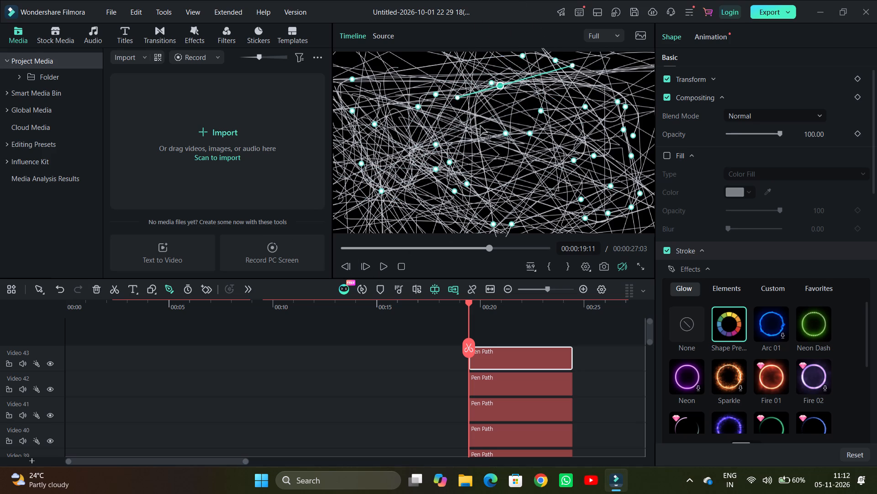
pyautogui.moveTo(480, 126); pyautogui.dragTo(541, 83)
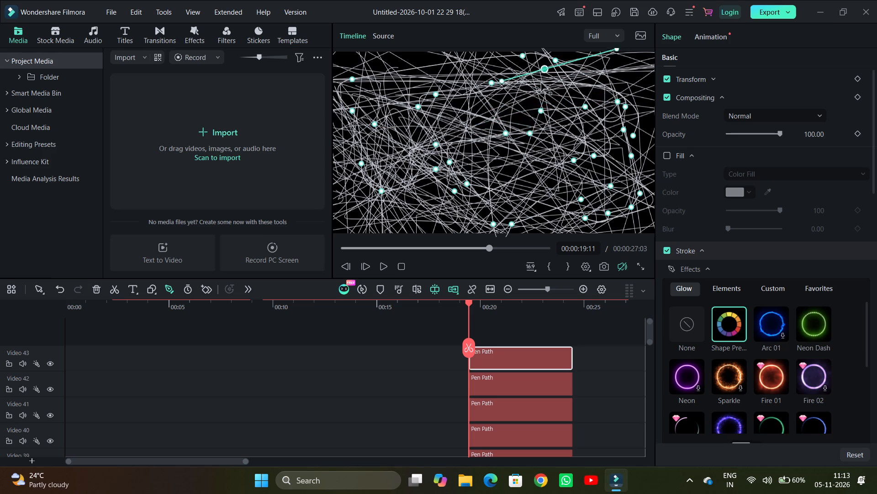
pyautogui.moveTo(541, 83); pyautogui.dragTo(508, 91)
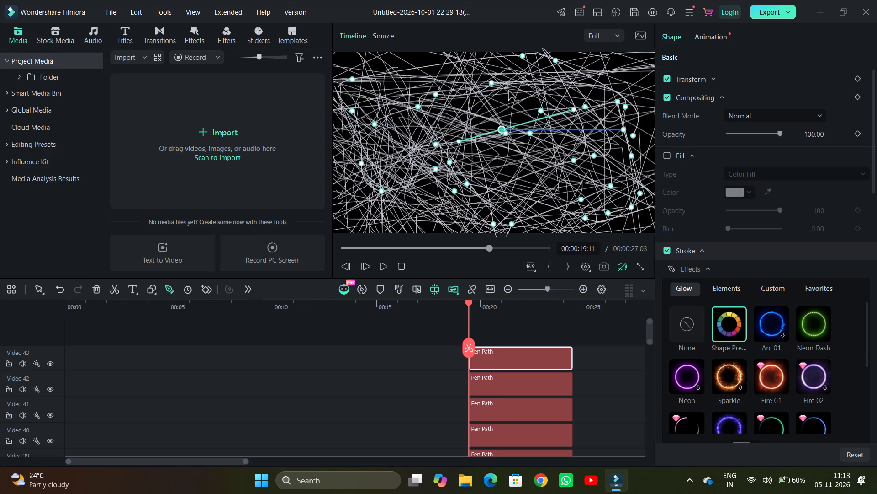
pyautogui.moveTo(508, 91); pyautogui.dragTo(449, 161)
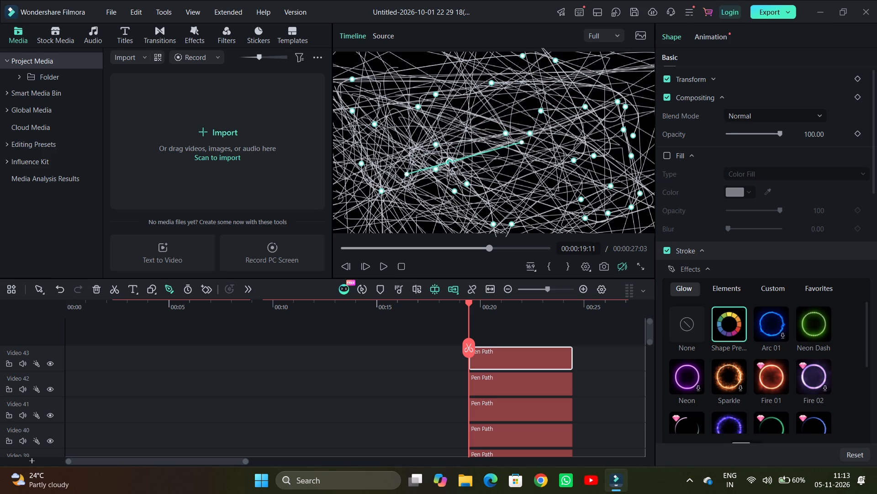
pyautogui.moveTo(449, 161); pyautogui.dragTo(542, 114)
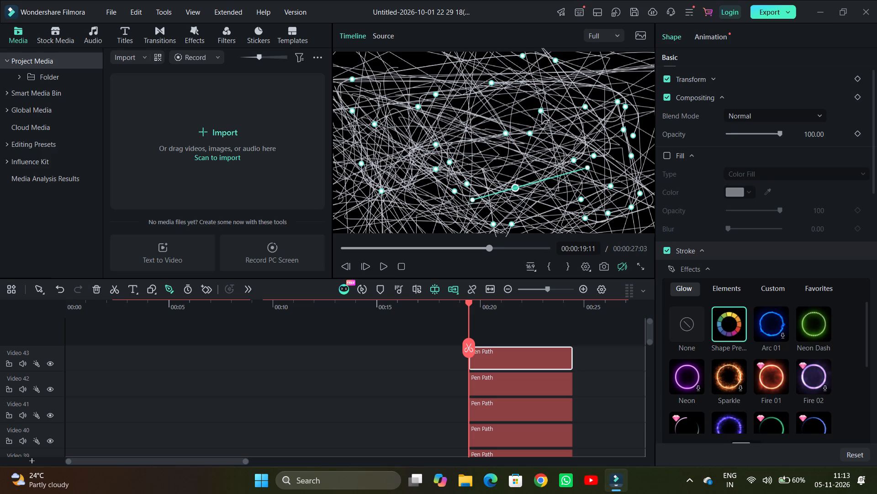
pyautogui.moveTo(542, 114); pyautogui.dragTo(612, 2)
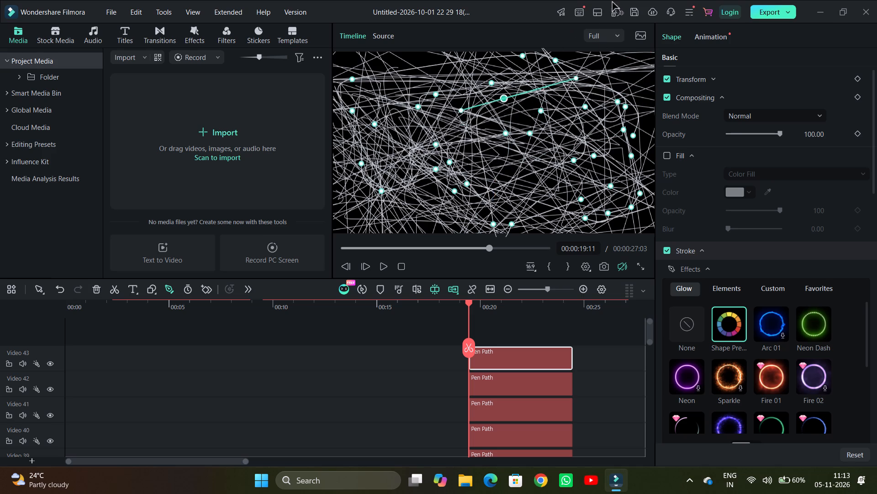
pyautogui.moveTo(612, 2); pyautogui.dragTo(539, 44)
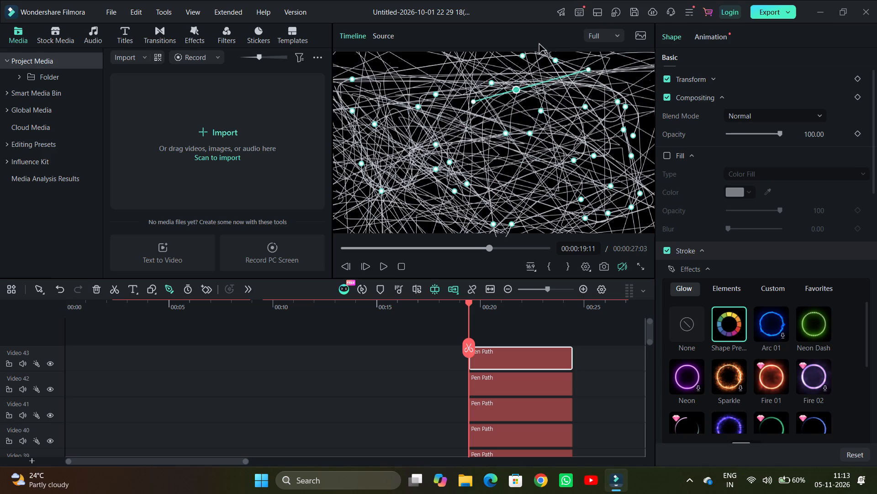
# Sweep the active pen path point repeatedly around the frame and place it at the top edge, just left of centre.
pyautogui.moveTo(539, 44); pyautogui.dragTo(536, 33)
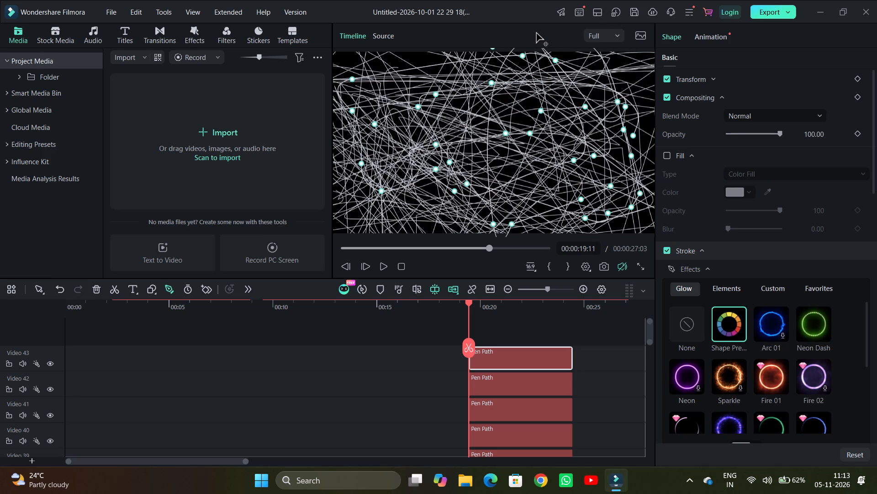
pyautogui.moveTo(536, 33); pyautogui.dragTo(538, 33)
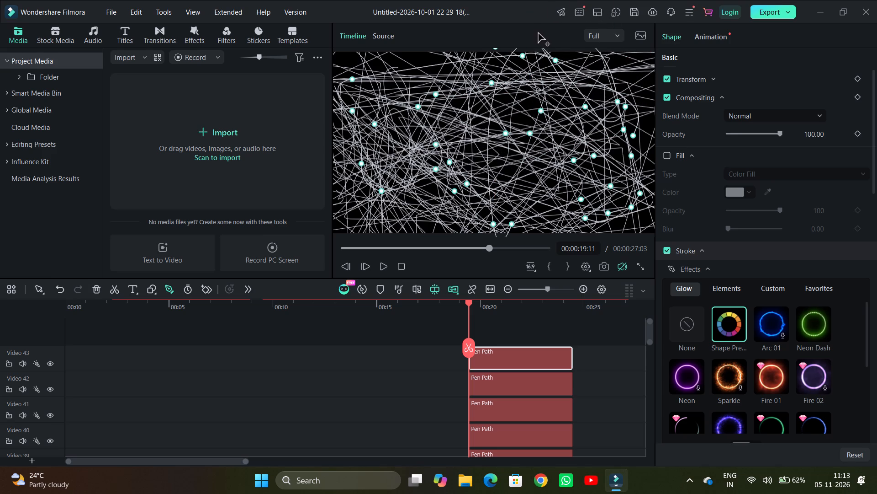
pyautogui.moveTo(538, 33); pyautogui.dragTo(540, 33)
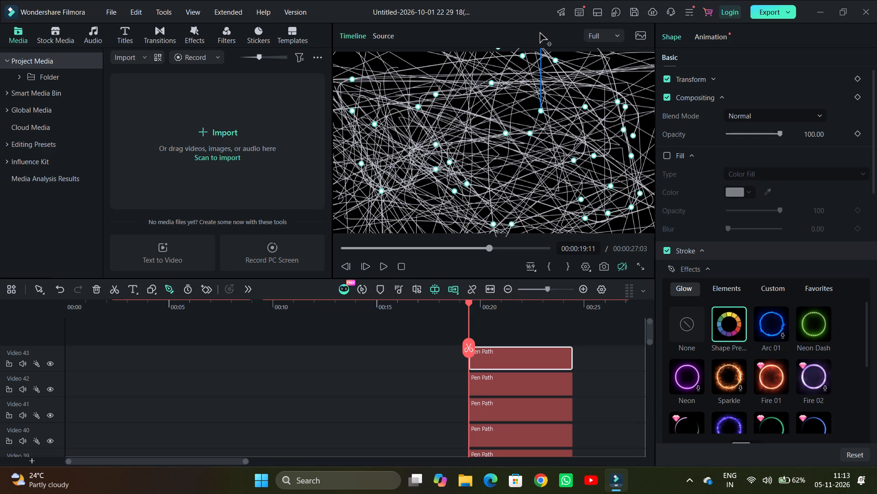
pyautogui.moveTo(540, 33); pyautogui.dragTo(538, 33)
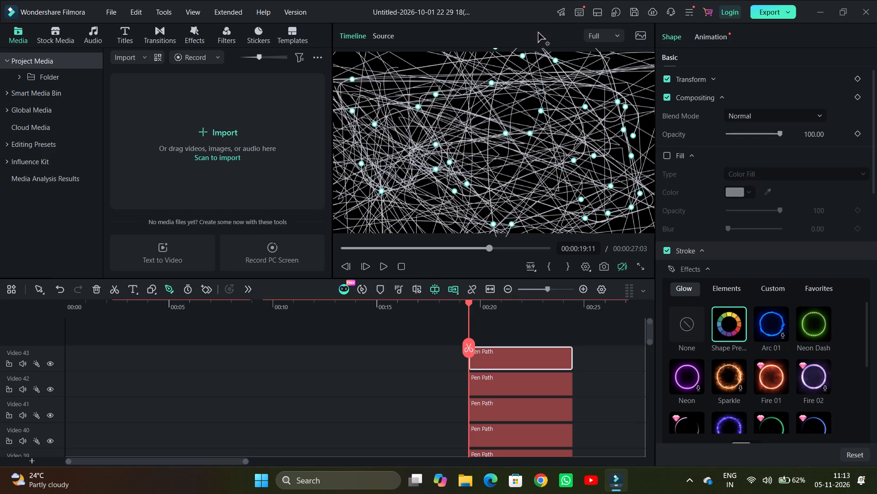
pyautogui.moveTo(538, 33); pyautogui.dragTo(537, 32)
pyautogui.moveTo(537, 32); pyautogui.dragTo(451, 144)
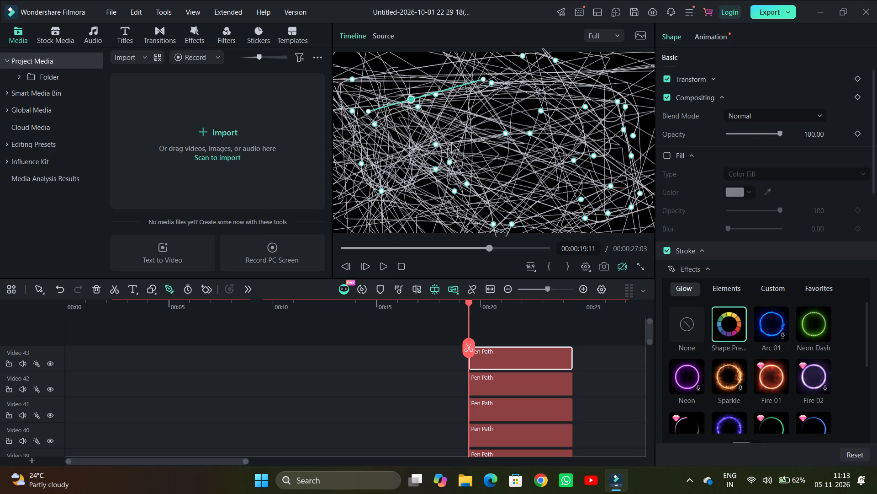
pyautogui.moveTo(451, 144); pyautogui.dragTo(381, 90)
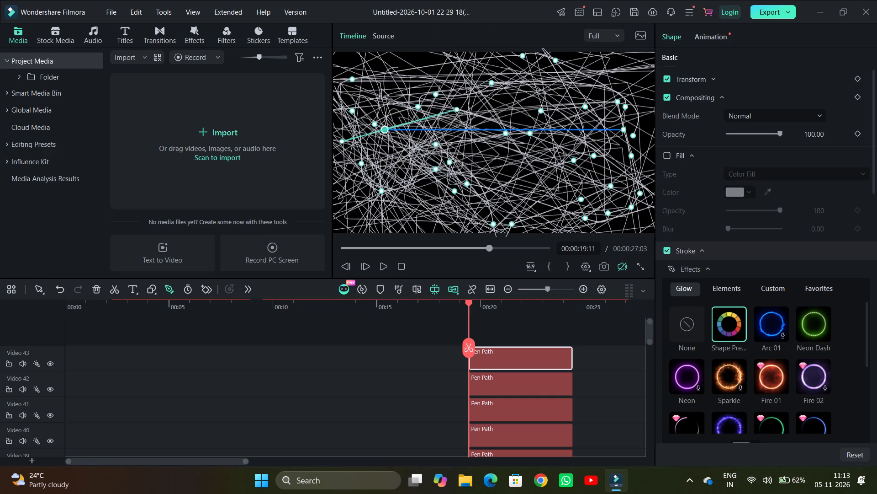
pyautogui.moveTo(381, 90); pyautogui.dragTo(420, 7)
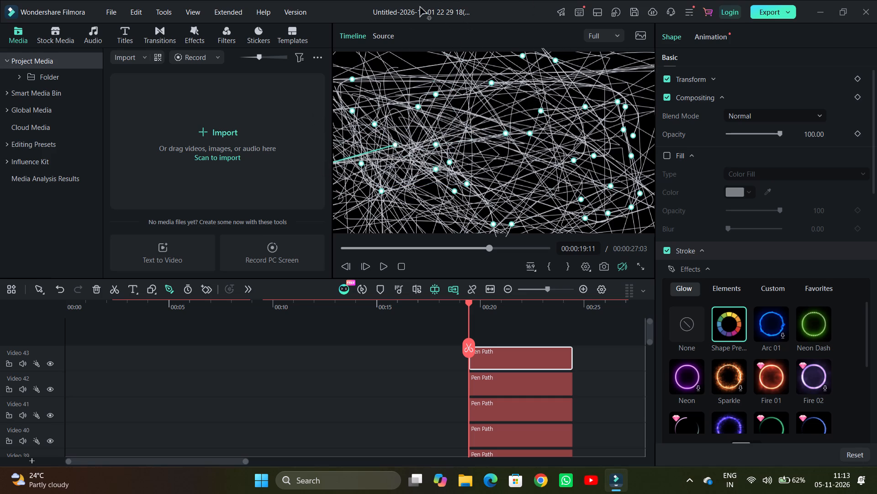
pyautogui.moveTo(420, 7); pyautogui.dragTo(518, 39)
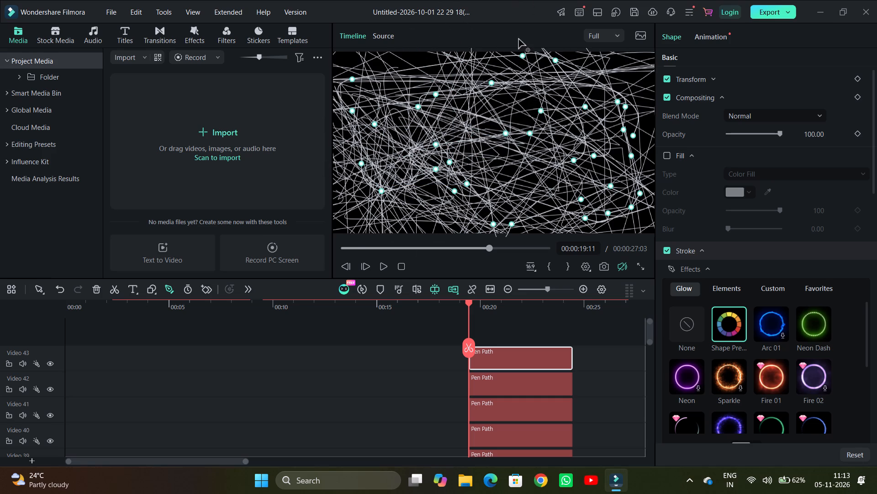
pyautogui.moveTo(518, 39); pyautogui.dragTo(410, 76)
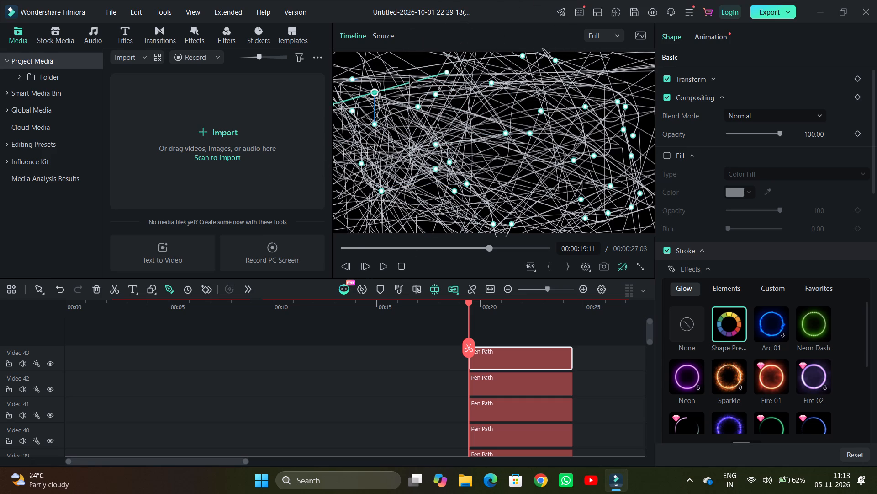
pyautogui.moveTo(410, 76); pyautogui.dragTo(507, 211)
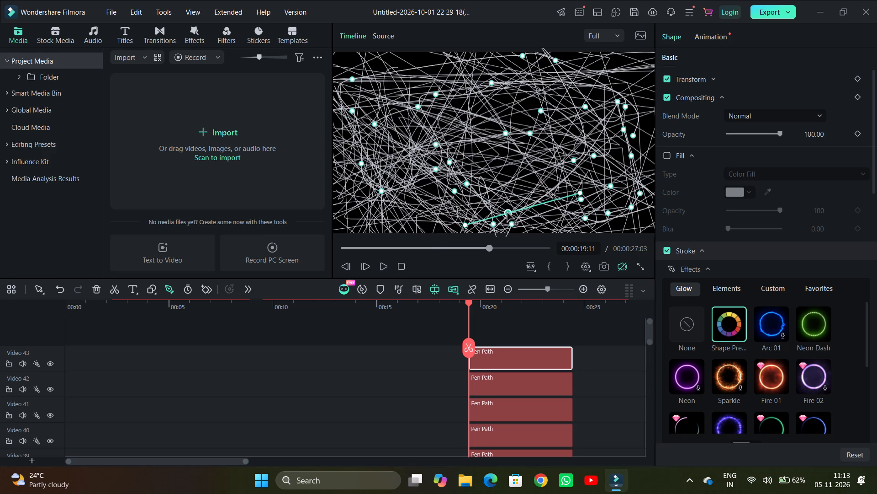
pyautogui.moveTo(507, 213); pyautogui.dragTo(285, 248)
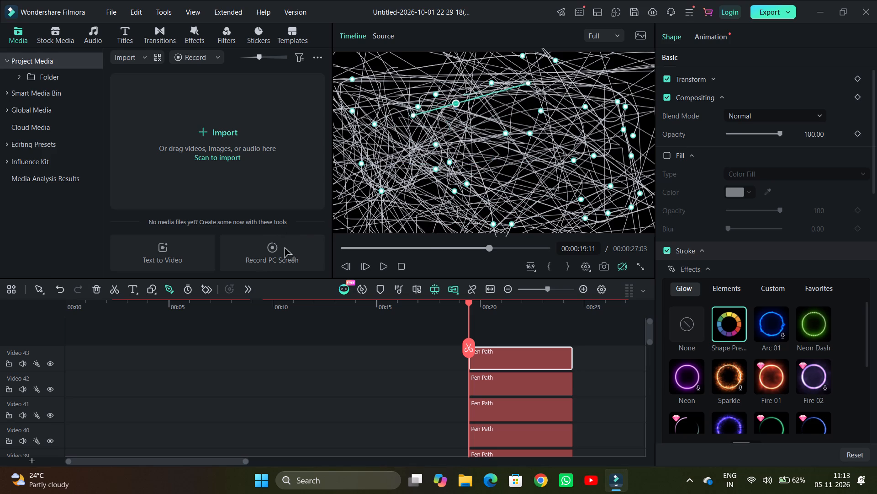
pyautogui.moveTo(285, 248); pyautogui.dragTo(369, 101)
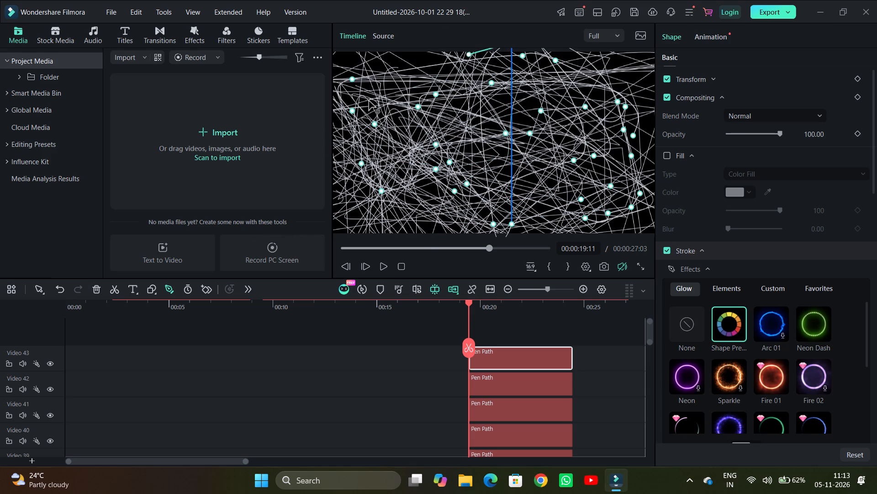
pyautogui.moveTo(369, 101); pyautogui.dragTo(519, 27)
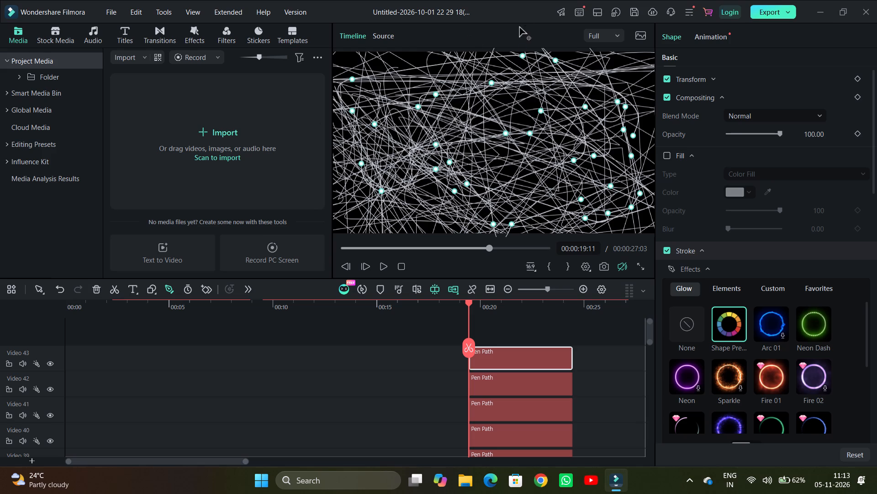
pyautogui.moveTo(519, 27); pyautogui.dragTo(450, 199)
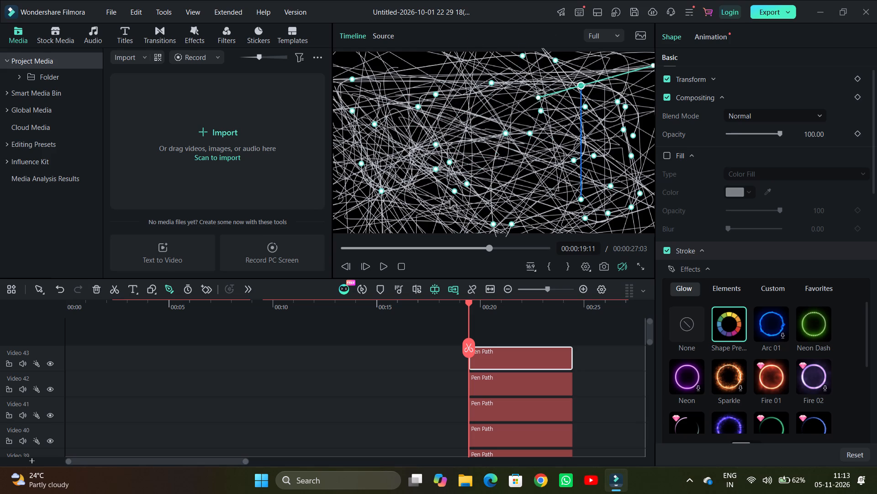
pyautogui.moveTo(450, 199); pyautogui.dragTo(526, 42)
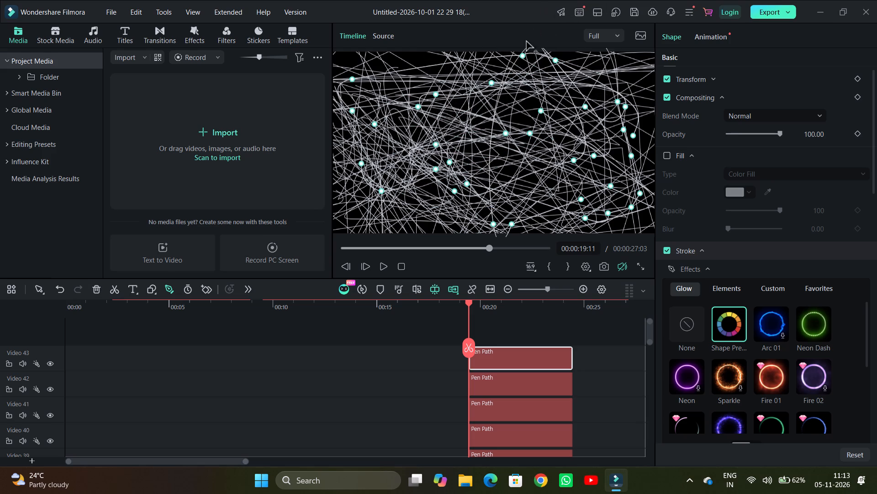
pyautogui.moveTo(526, 42); pyautogui.dragTo(488, 131)
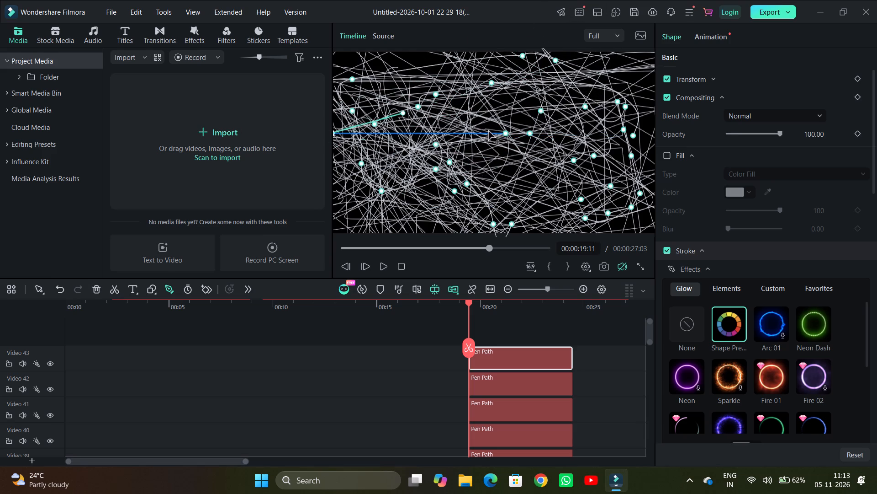
pyautogui.moveTo(488, 131); pyautogui.dragTo(653, 79)
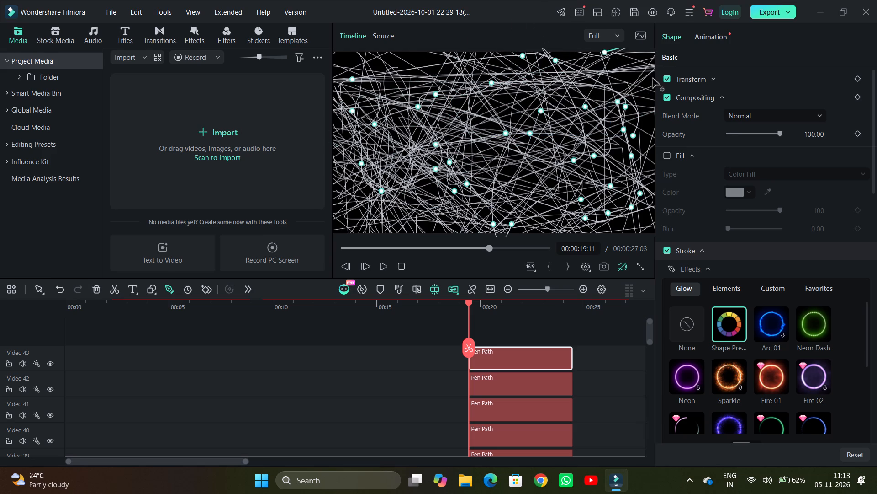
pyautogui.moveTo(653, 79); pyautogui.dragTo(586, 151)
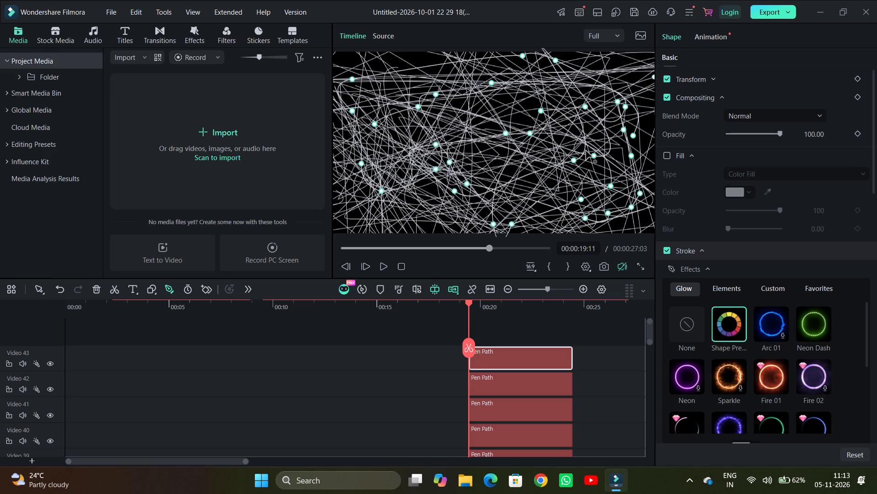
pyautogui.moveTo(586, 151); pyautogui.dragTo(518, 109)
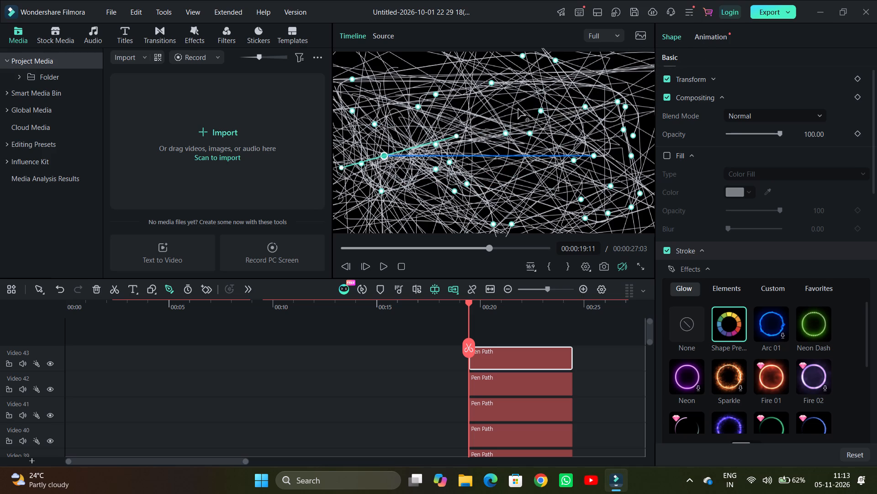
pyautogui.moveTo(518, 109); pyautogui.dragTo(458, 150)
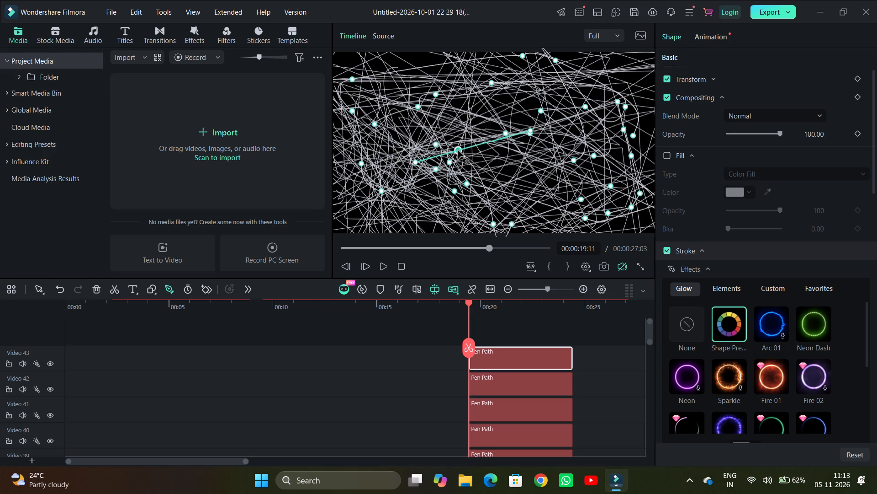
pyautogui.moveTo(458, 150); pyautogui.dragTo(483, 134)
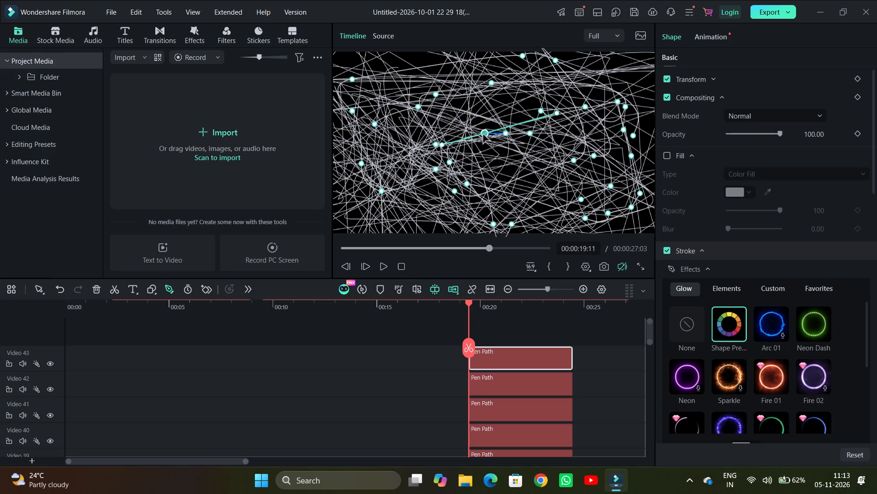
pyautogui.moveTo(483, 134); pyautogui.dragTo(342, 203)
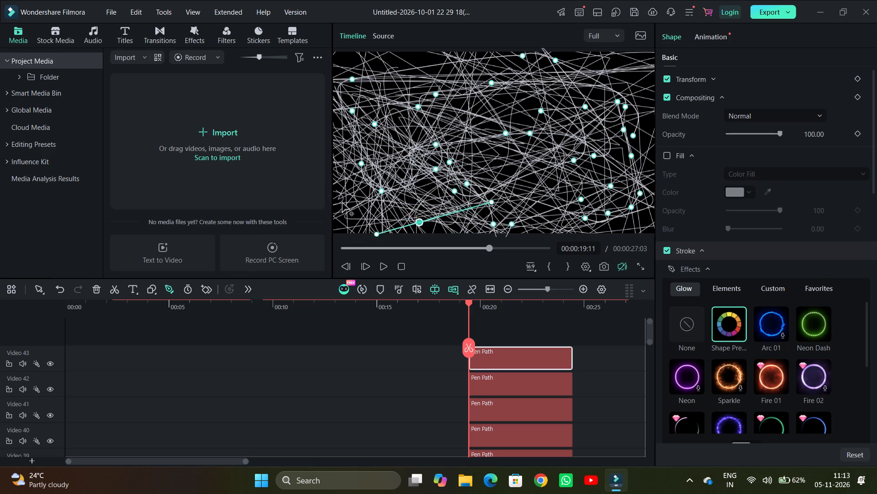
pyautogui.moveTo(342, 203); pyautogui.dragTo(454, 49)
# Sweep another pen path point repeatedly around the frame and past its edges to reshape the scribbled path.
pyautogui.hscroll(-1, 501, 67)
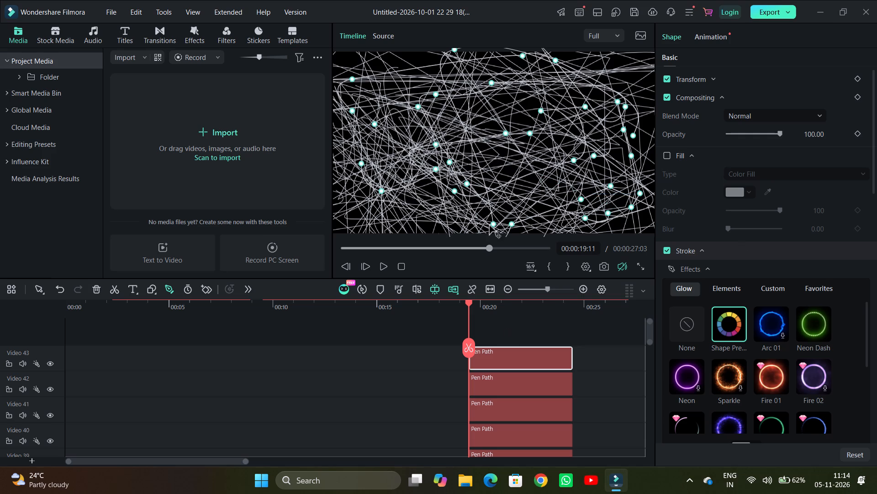
pyautogui.hscroll(-2, 496, 112)
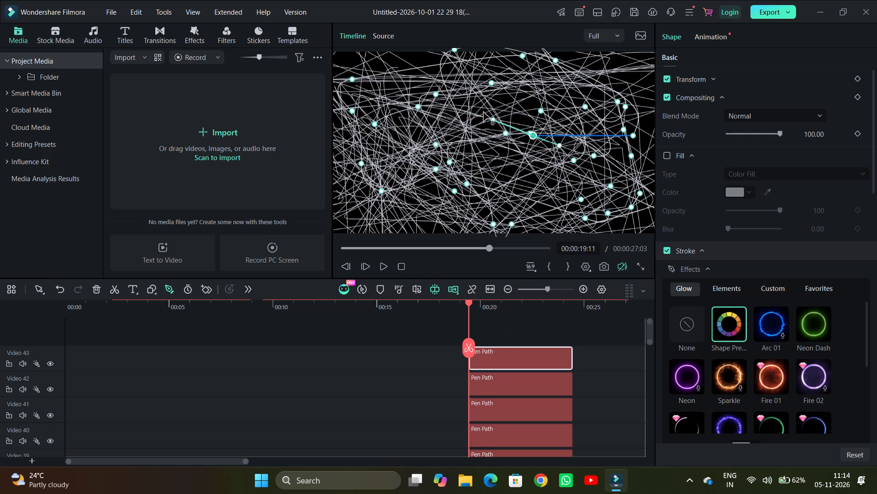
pyautogui.scroll(1, 428, 97)
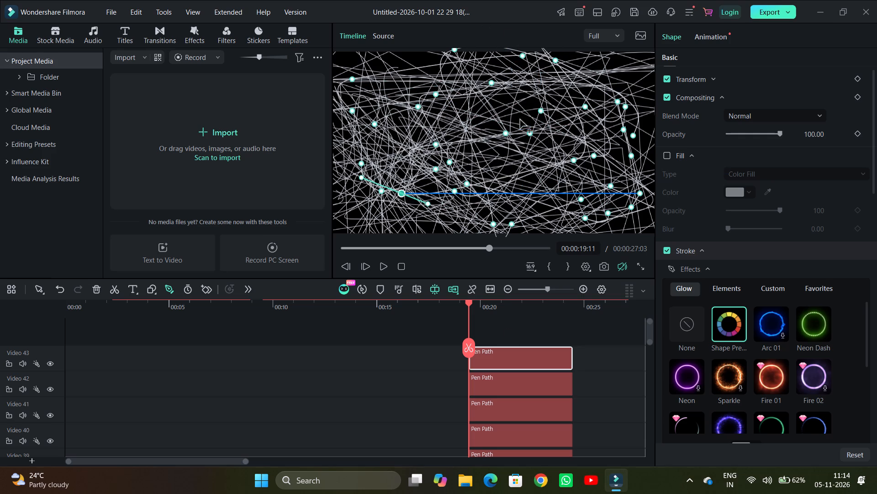
pyautogui.scroll(1, 513, 94)
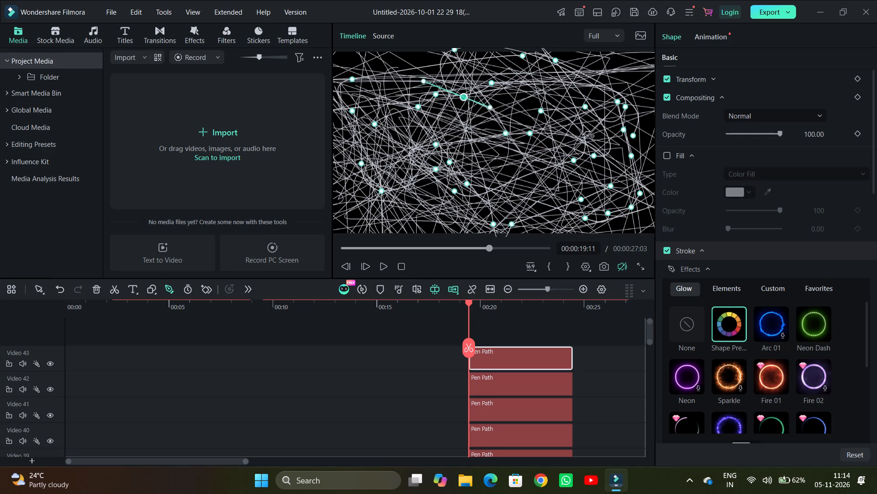
pyautogui.hscroll(-2, 438, 145)
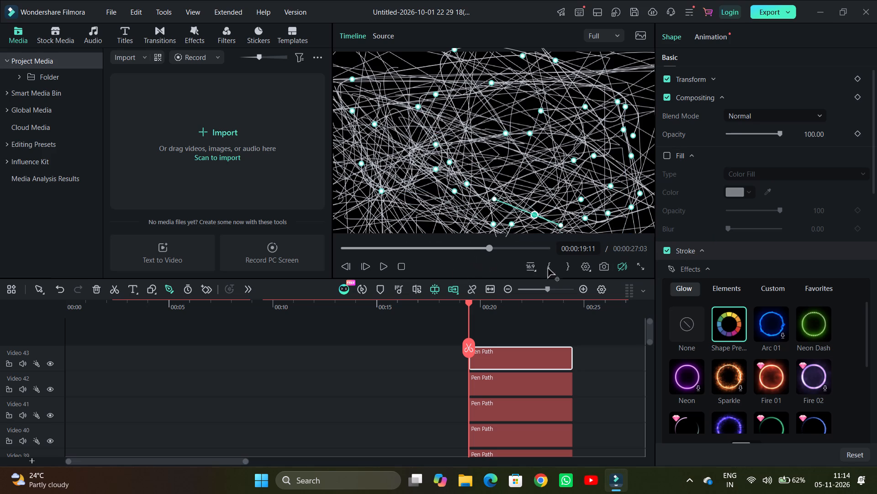
pyautogui.hscroll(-2, 429, 174)
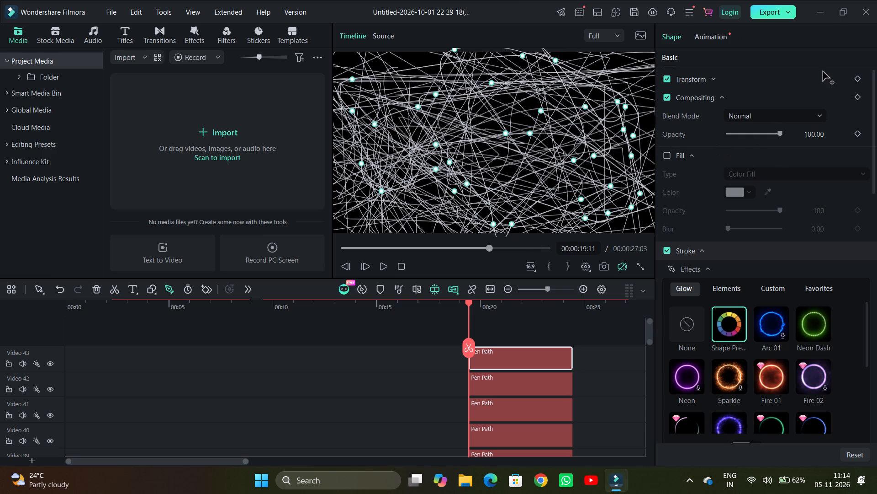
pyautogui.hscroll(-3, 792, 78)
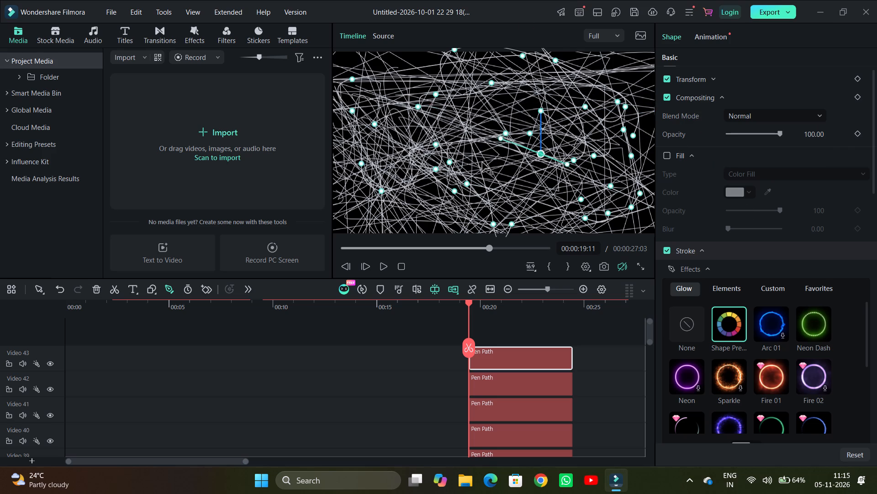
pyautogui.hscroll(1, 371, 215)
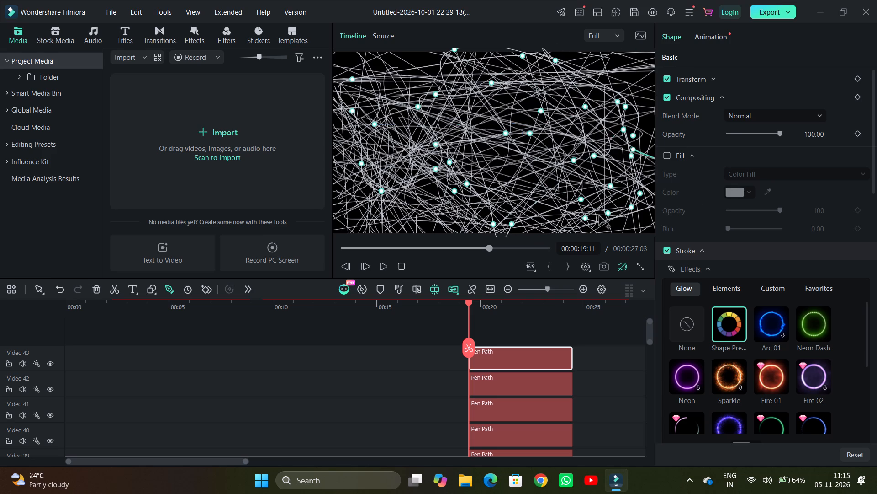
pyautogui.scroll(-1, 558, 188)
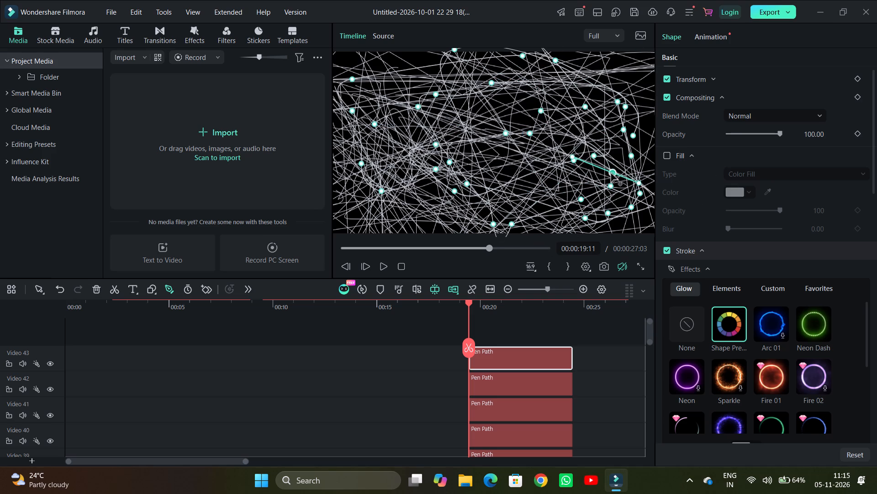
pyautogui.hscroll(-2, 557, 197)
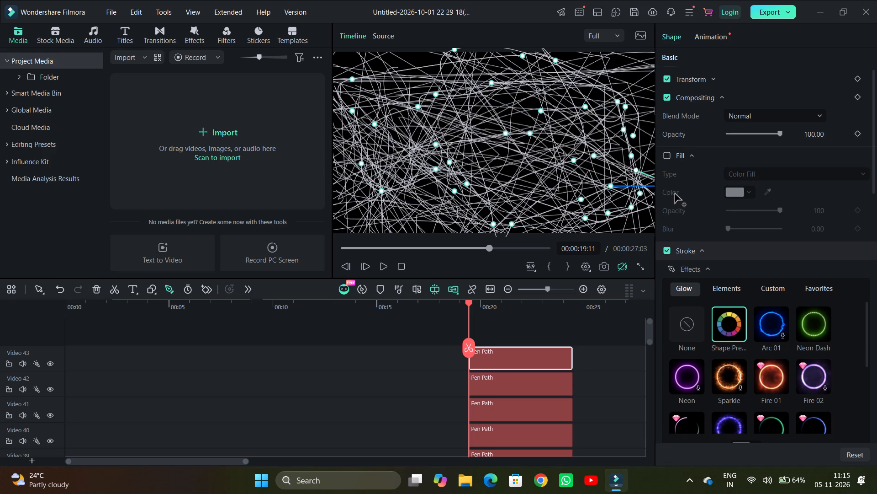
pyautogui.hscroll(1, 499, 92)
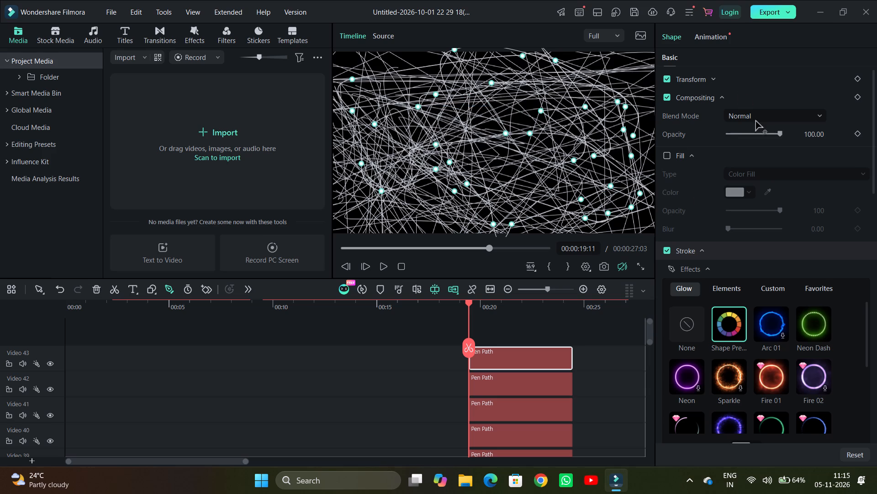
pyautogui.hscroll(-3, 703, 122)
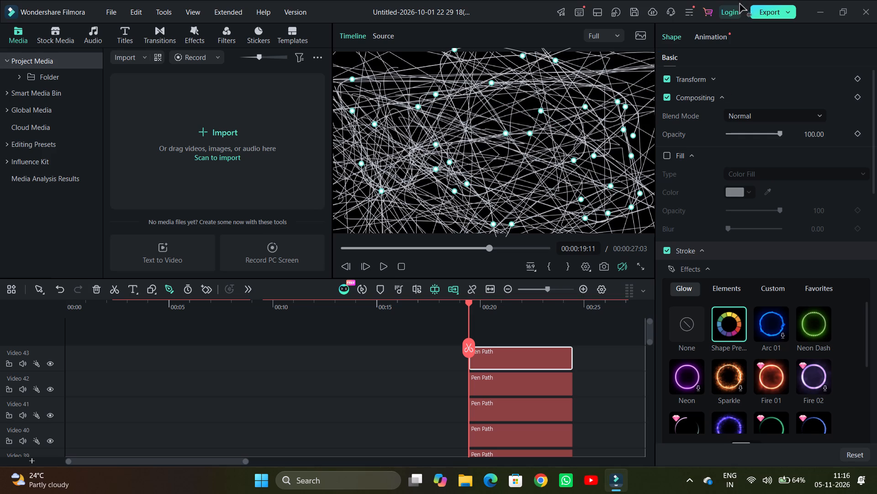
pyautogui.hscroll(-3, 544, 40)
pyautogui.scroll(2, 397, 80)
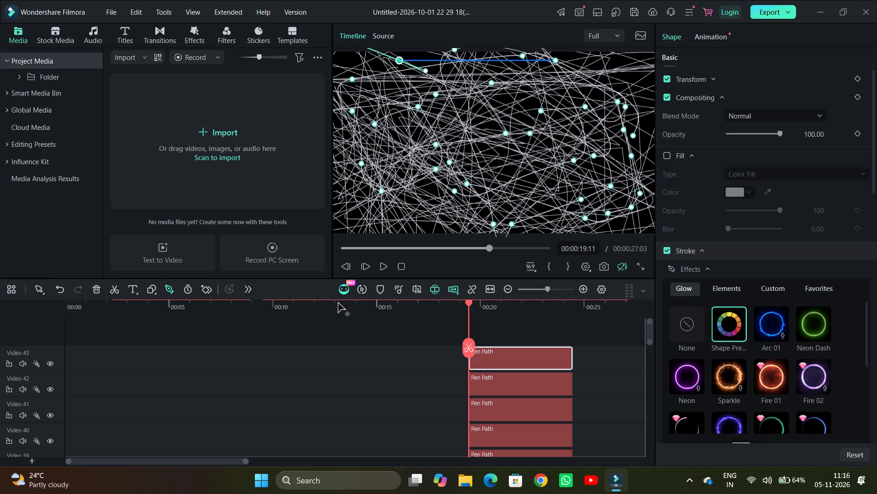
pyautogui.scroll(1, 338, 303)
pyautogui.hscroll(-1, 395, 289)
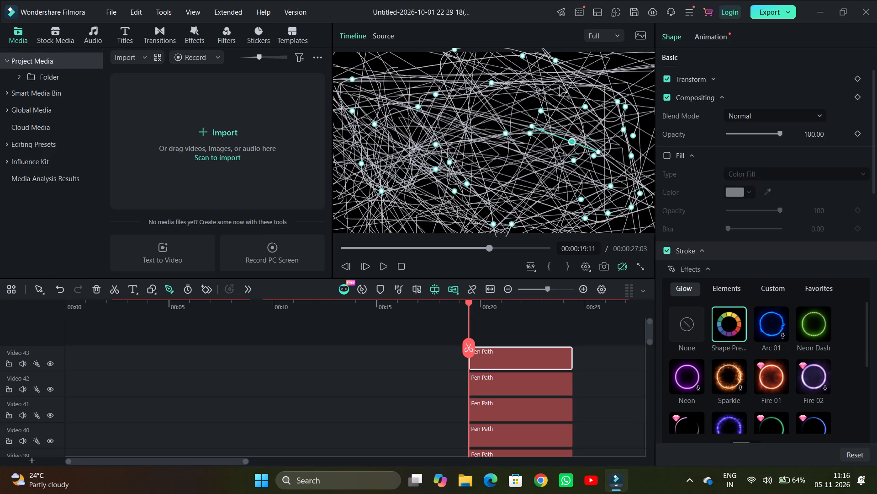
pyautogui.hscroll(-2, 520, 71)
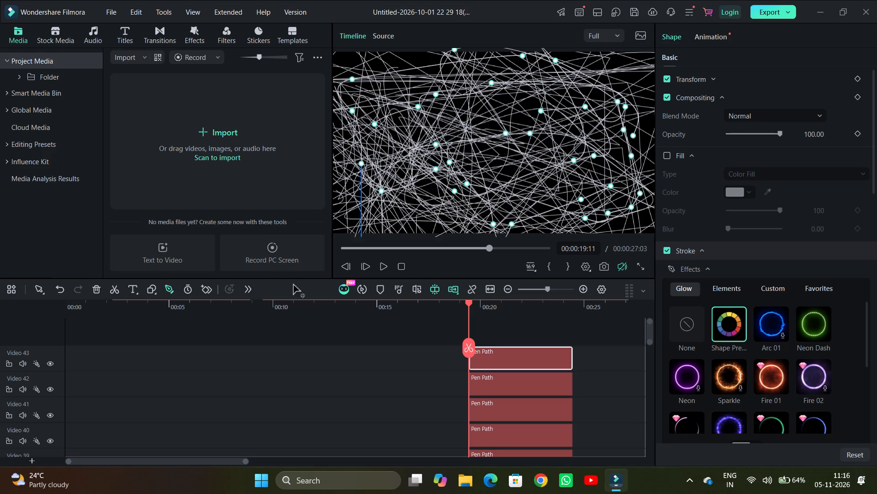
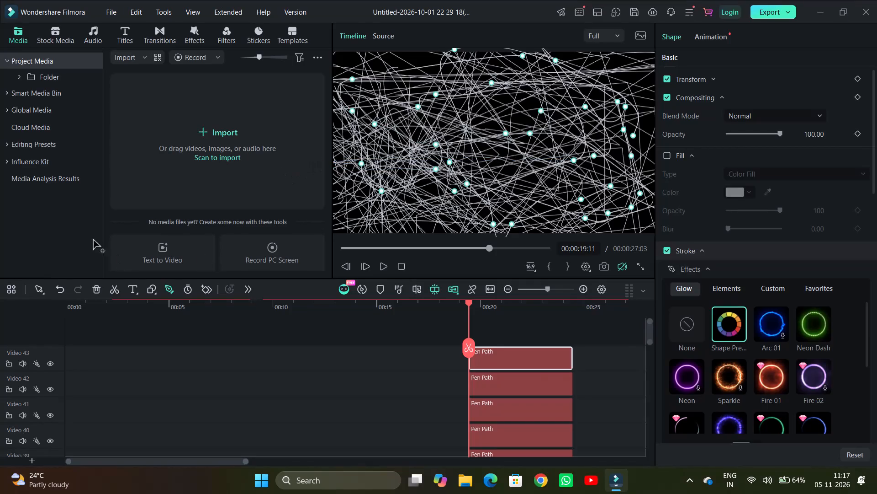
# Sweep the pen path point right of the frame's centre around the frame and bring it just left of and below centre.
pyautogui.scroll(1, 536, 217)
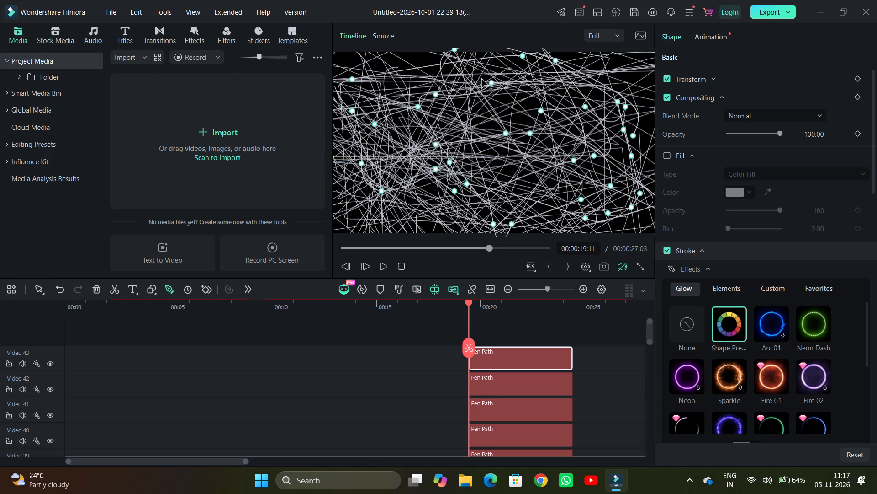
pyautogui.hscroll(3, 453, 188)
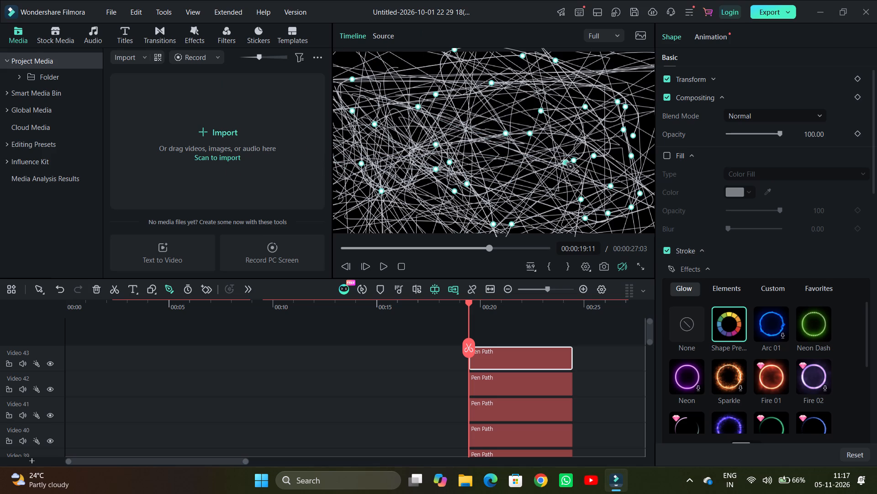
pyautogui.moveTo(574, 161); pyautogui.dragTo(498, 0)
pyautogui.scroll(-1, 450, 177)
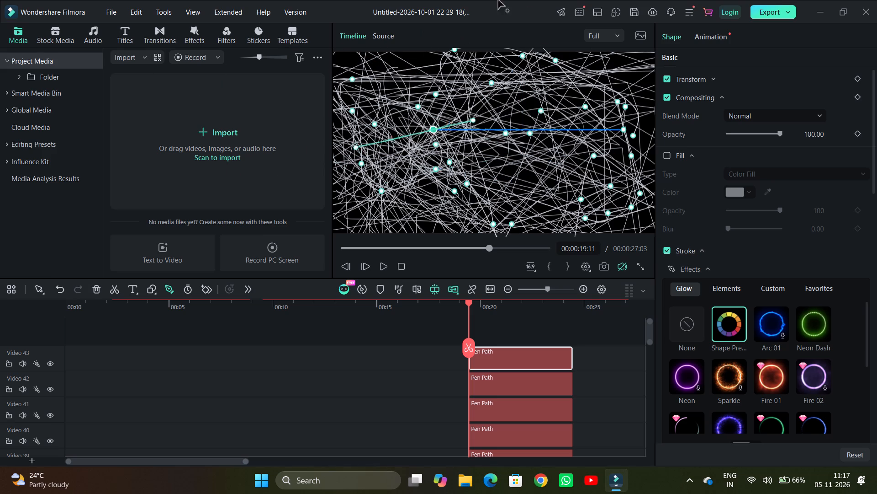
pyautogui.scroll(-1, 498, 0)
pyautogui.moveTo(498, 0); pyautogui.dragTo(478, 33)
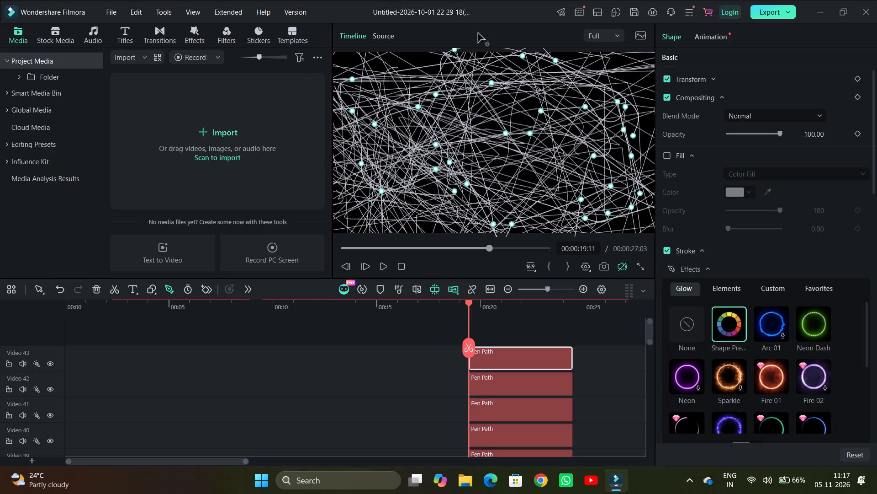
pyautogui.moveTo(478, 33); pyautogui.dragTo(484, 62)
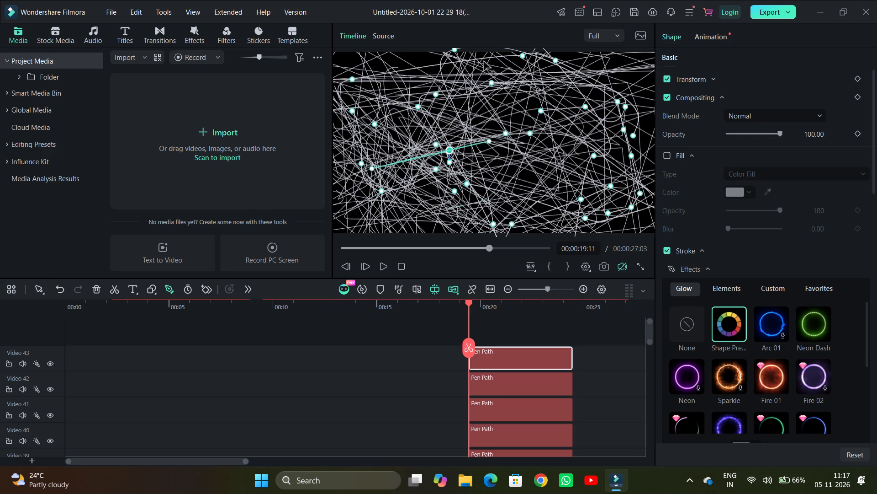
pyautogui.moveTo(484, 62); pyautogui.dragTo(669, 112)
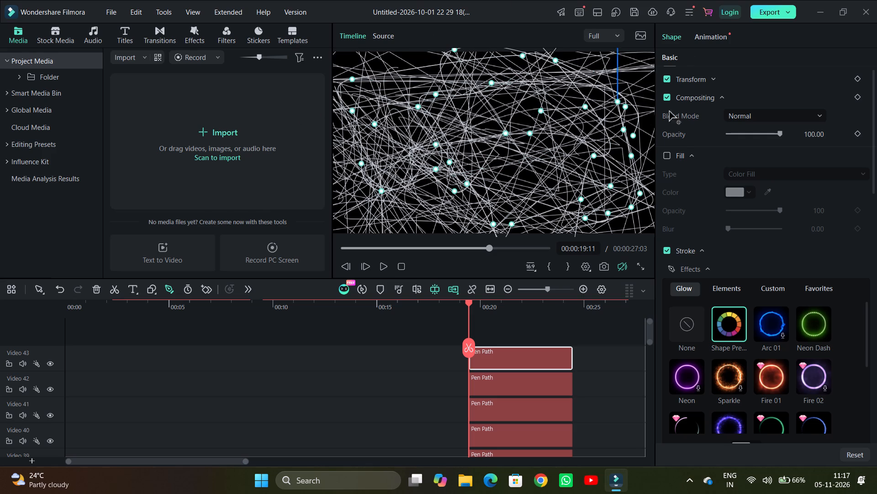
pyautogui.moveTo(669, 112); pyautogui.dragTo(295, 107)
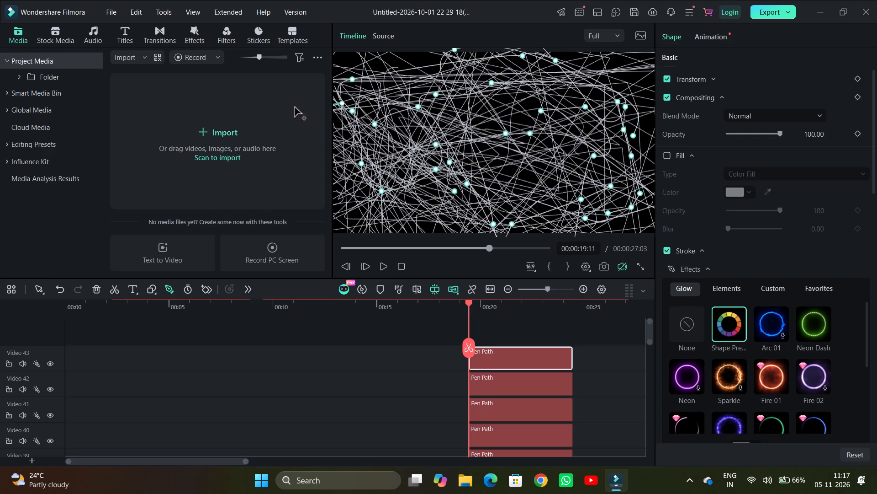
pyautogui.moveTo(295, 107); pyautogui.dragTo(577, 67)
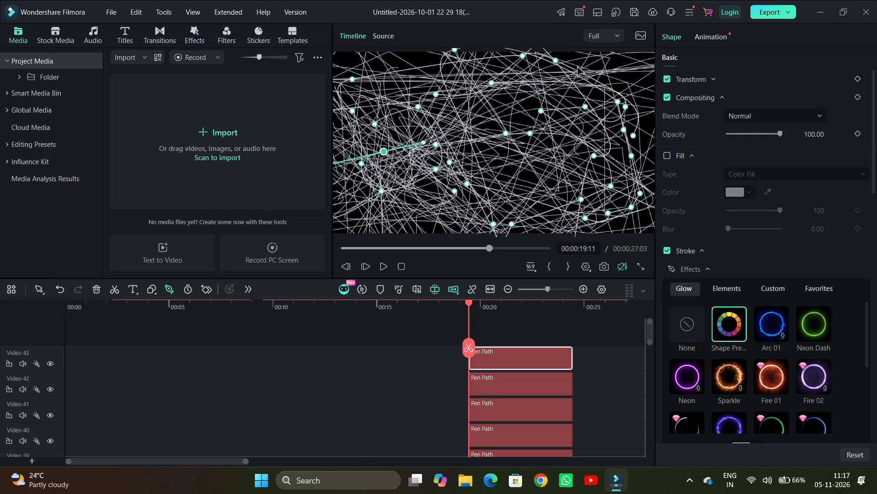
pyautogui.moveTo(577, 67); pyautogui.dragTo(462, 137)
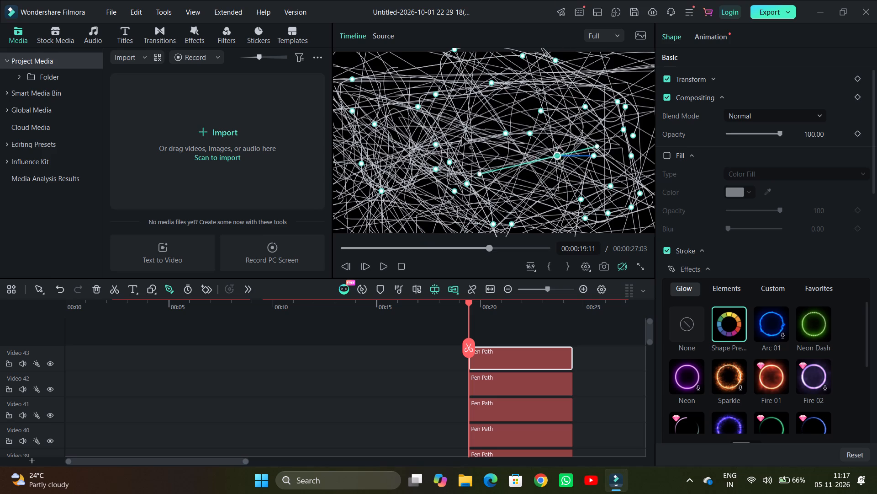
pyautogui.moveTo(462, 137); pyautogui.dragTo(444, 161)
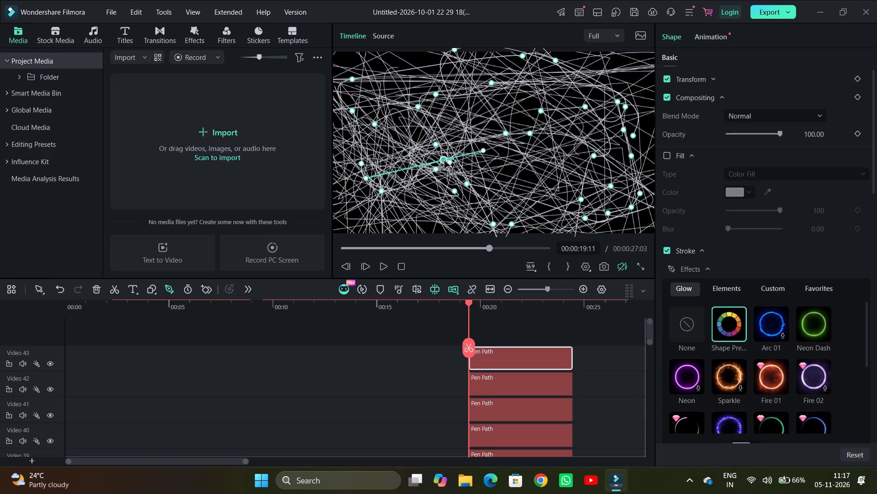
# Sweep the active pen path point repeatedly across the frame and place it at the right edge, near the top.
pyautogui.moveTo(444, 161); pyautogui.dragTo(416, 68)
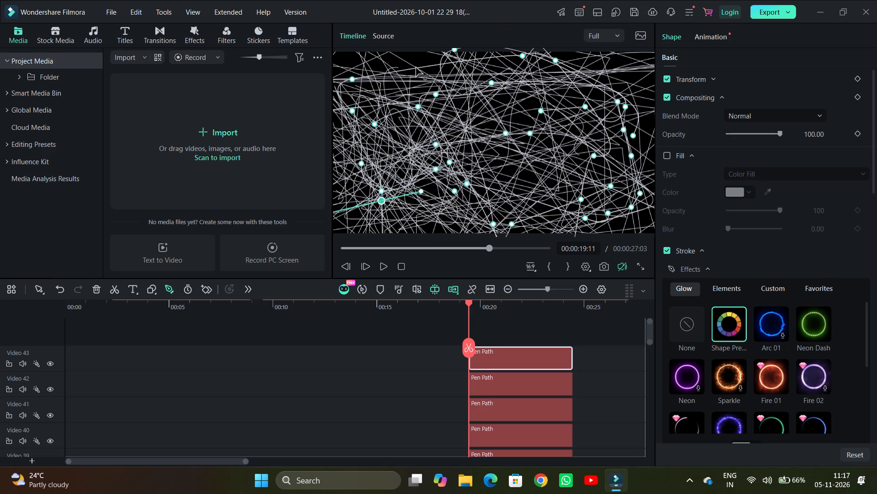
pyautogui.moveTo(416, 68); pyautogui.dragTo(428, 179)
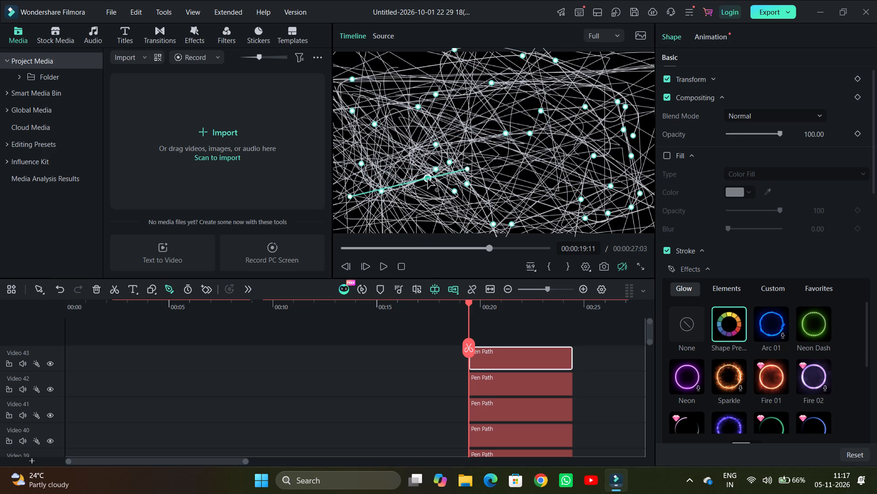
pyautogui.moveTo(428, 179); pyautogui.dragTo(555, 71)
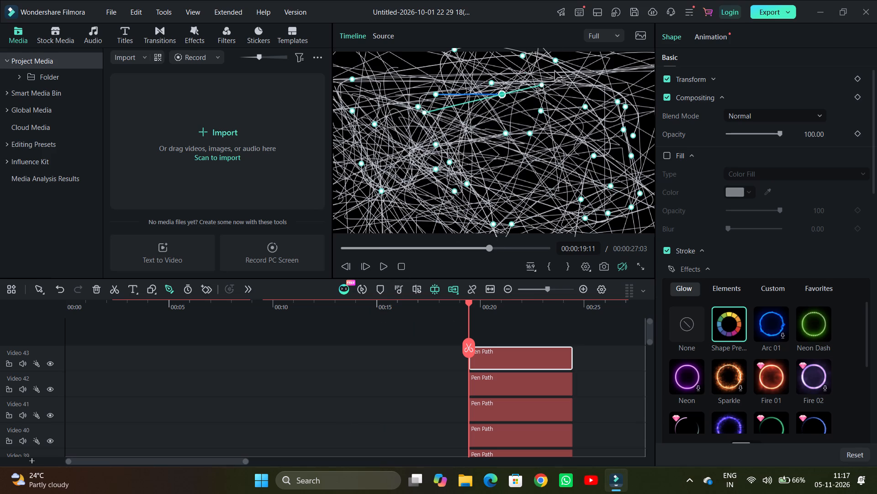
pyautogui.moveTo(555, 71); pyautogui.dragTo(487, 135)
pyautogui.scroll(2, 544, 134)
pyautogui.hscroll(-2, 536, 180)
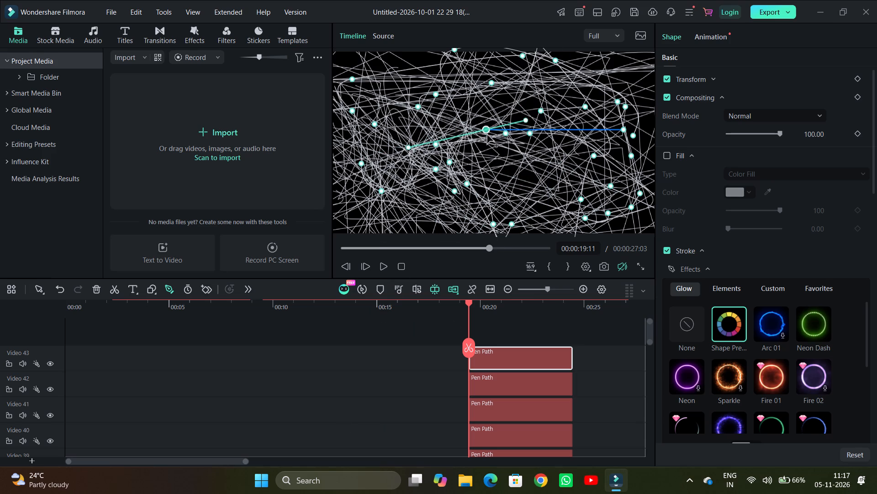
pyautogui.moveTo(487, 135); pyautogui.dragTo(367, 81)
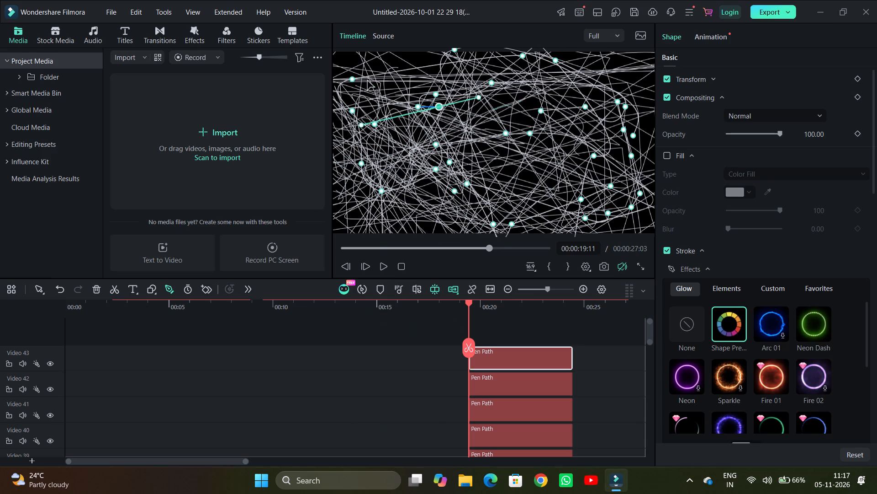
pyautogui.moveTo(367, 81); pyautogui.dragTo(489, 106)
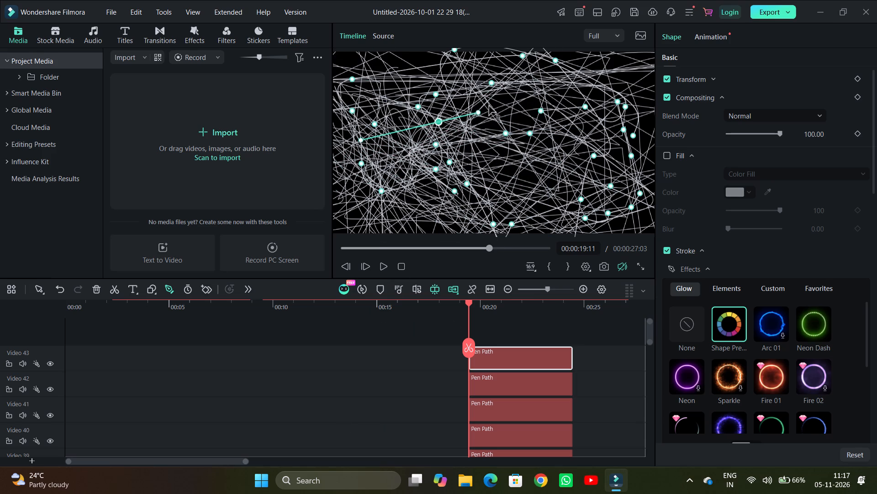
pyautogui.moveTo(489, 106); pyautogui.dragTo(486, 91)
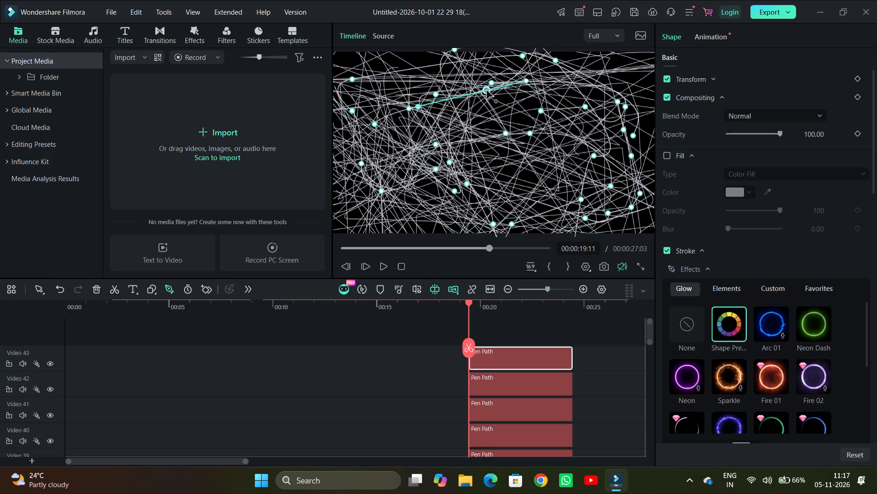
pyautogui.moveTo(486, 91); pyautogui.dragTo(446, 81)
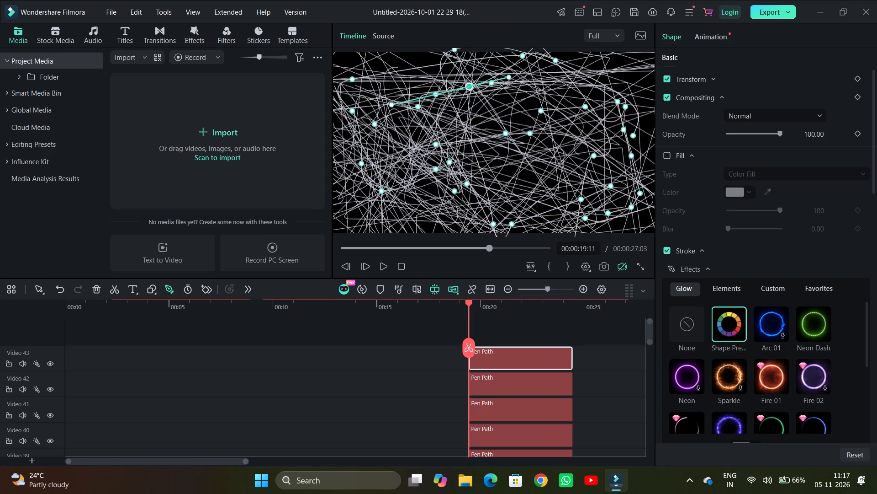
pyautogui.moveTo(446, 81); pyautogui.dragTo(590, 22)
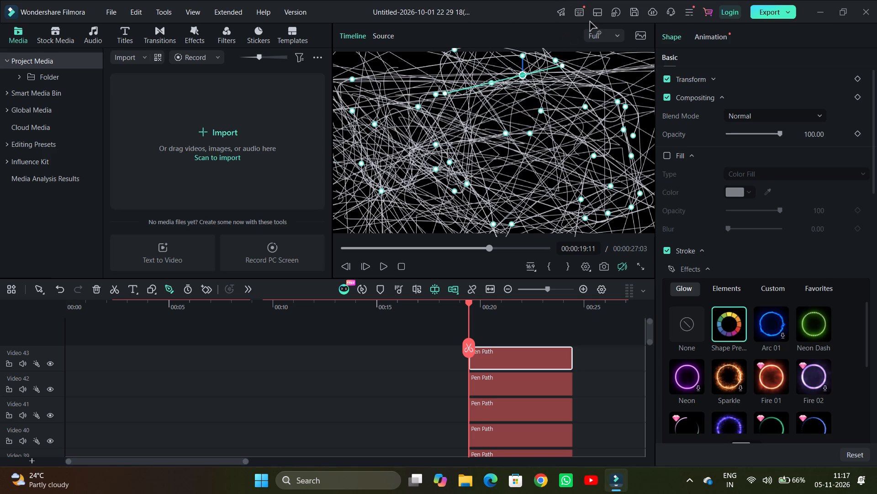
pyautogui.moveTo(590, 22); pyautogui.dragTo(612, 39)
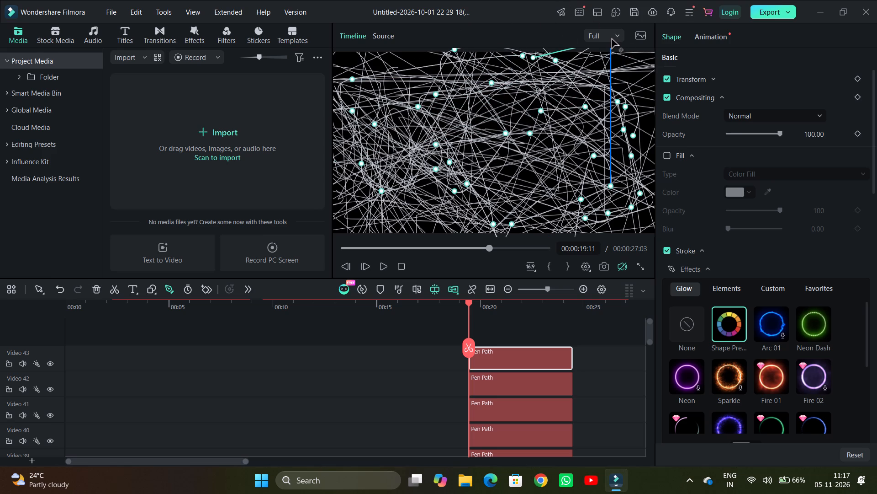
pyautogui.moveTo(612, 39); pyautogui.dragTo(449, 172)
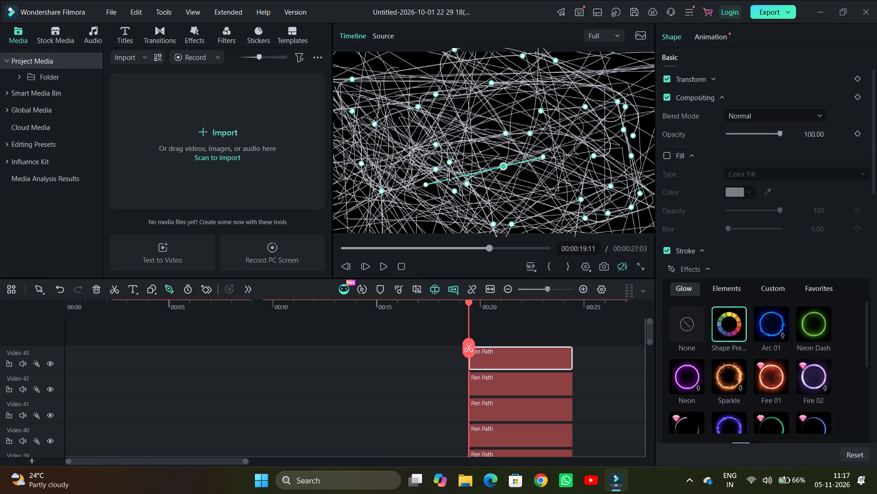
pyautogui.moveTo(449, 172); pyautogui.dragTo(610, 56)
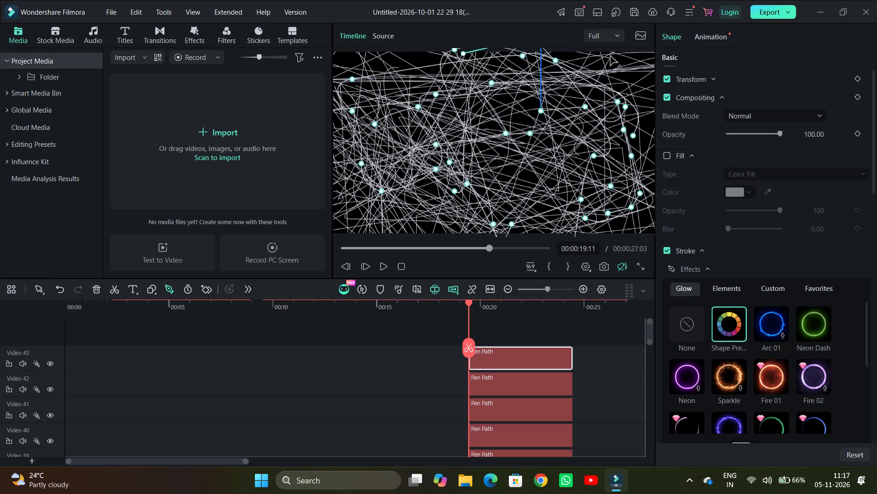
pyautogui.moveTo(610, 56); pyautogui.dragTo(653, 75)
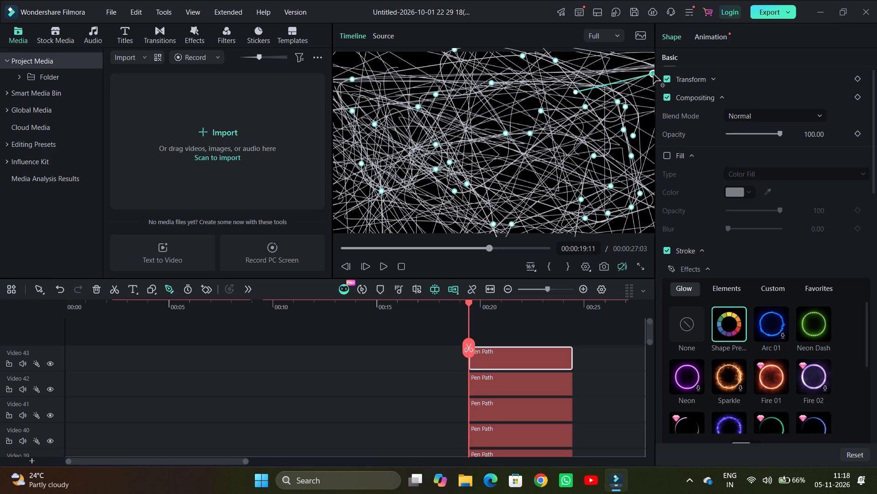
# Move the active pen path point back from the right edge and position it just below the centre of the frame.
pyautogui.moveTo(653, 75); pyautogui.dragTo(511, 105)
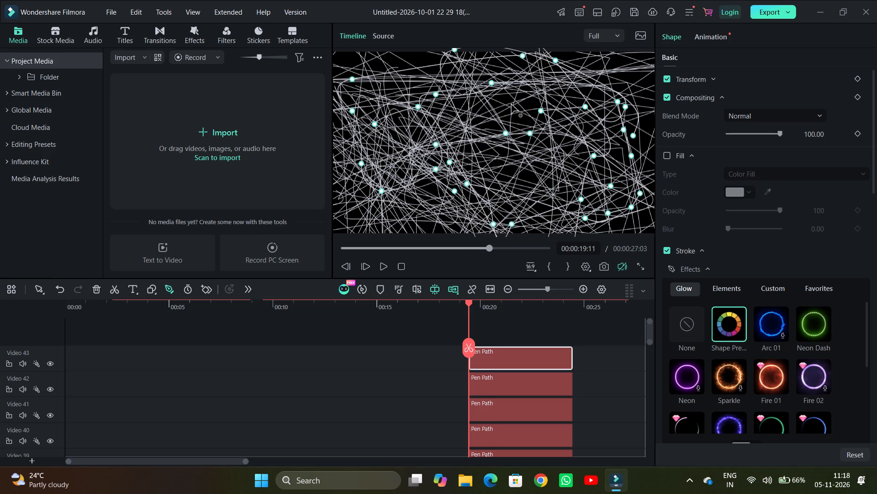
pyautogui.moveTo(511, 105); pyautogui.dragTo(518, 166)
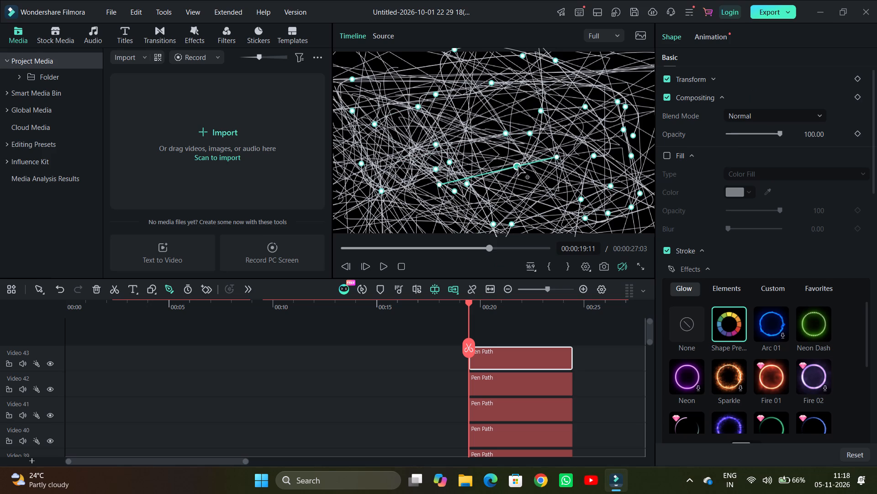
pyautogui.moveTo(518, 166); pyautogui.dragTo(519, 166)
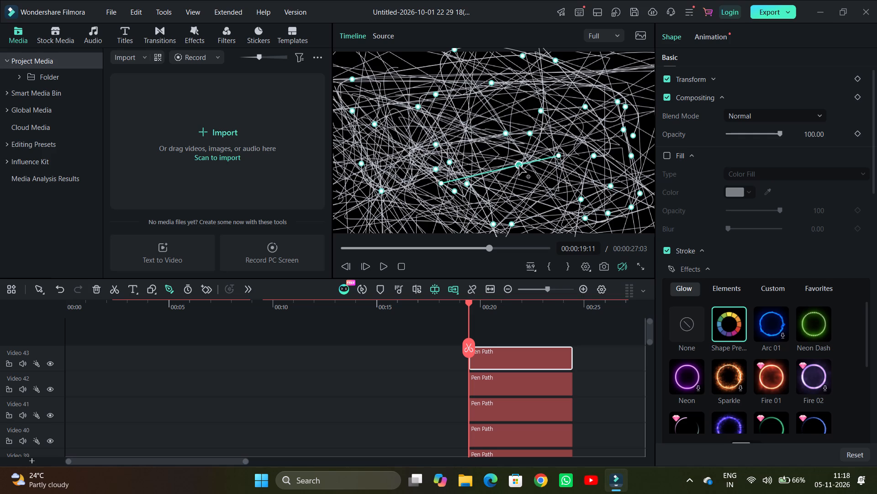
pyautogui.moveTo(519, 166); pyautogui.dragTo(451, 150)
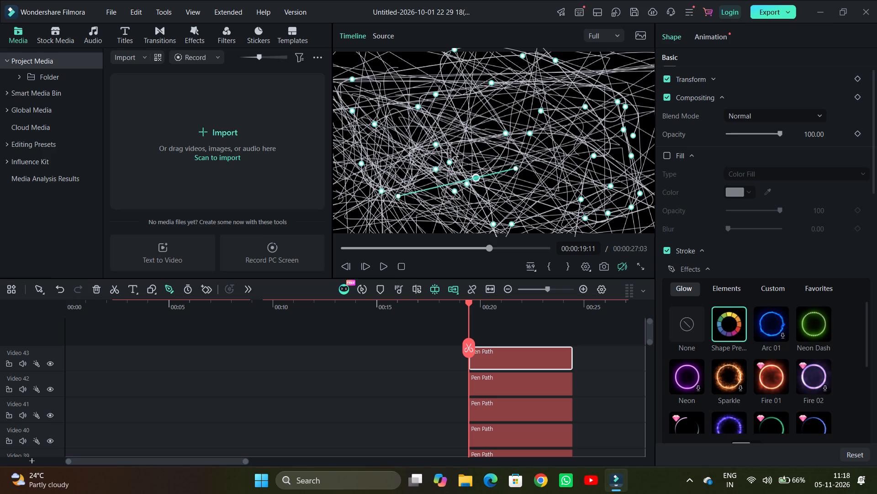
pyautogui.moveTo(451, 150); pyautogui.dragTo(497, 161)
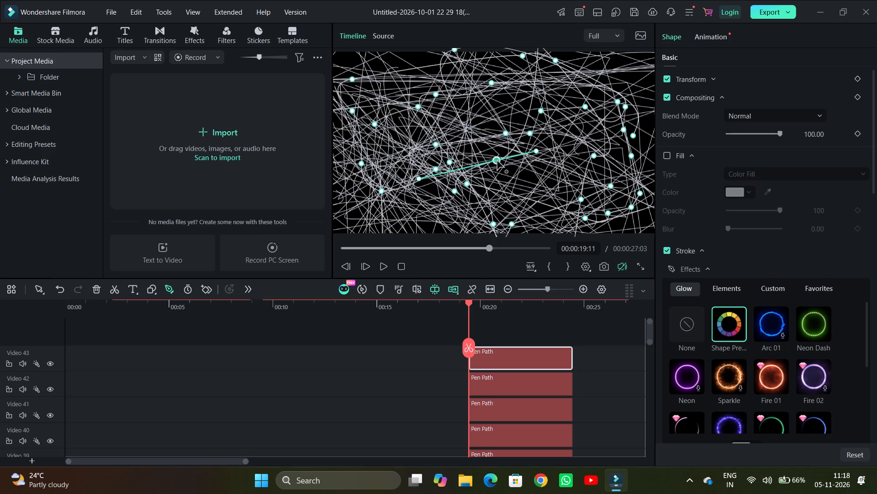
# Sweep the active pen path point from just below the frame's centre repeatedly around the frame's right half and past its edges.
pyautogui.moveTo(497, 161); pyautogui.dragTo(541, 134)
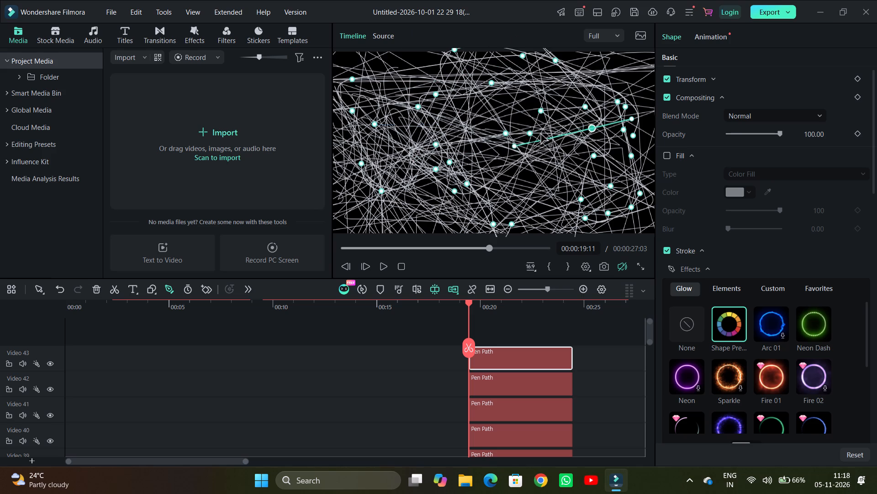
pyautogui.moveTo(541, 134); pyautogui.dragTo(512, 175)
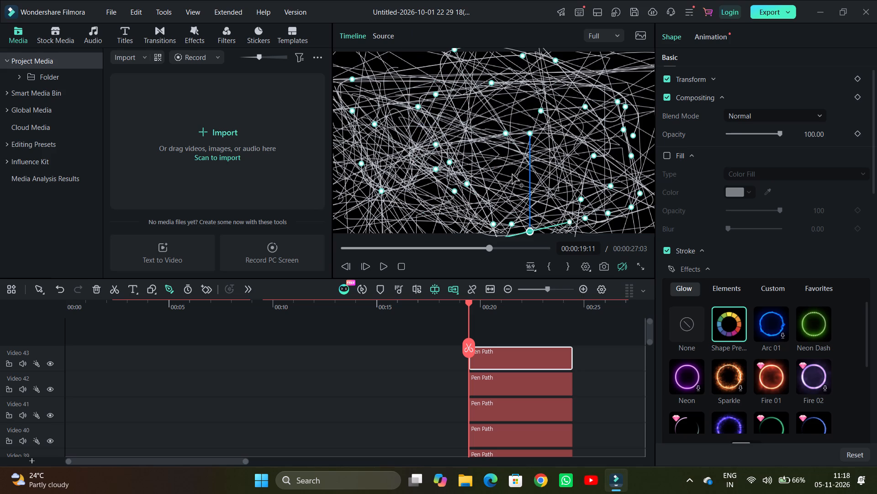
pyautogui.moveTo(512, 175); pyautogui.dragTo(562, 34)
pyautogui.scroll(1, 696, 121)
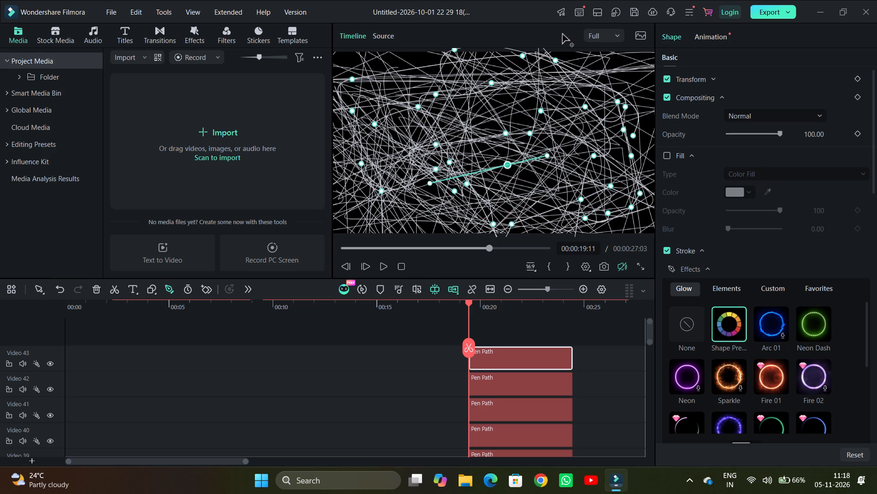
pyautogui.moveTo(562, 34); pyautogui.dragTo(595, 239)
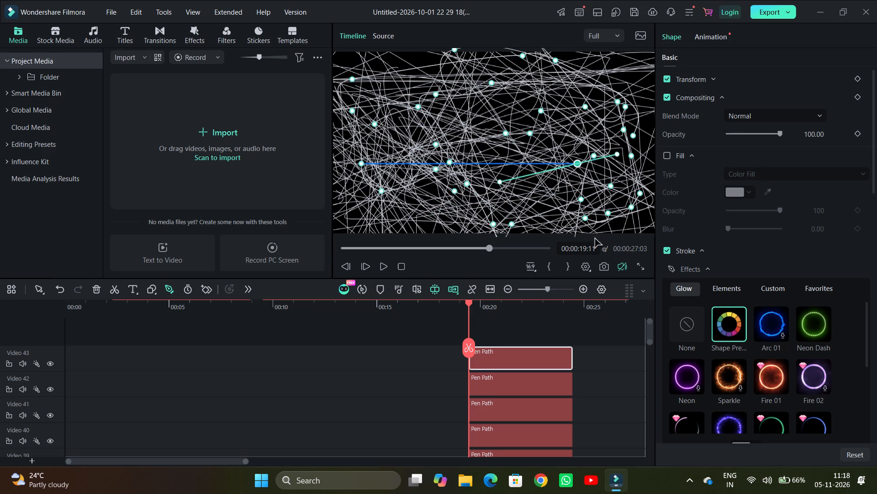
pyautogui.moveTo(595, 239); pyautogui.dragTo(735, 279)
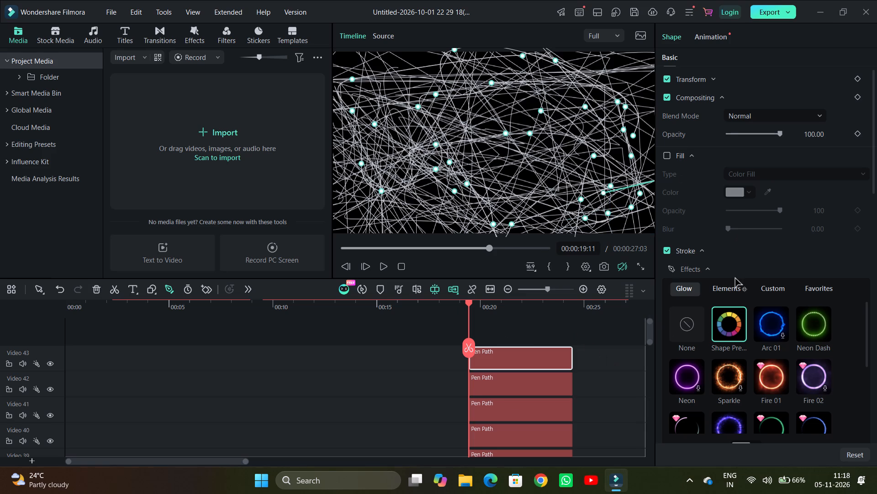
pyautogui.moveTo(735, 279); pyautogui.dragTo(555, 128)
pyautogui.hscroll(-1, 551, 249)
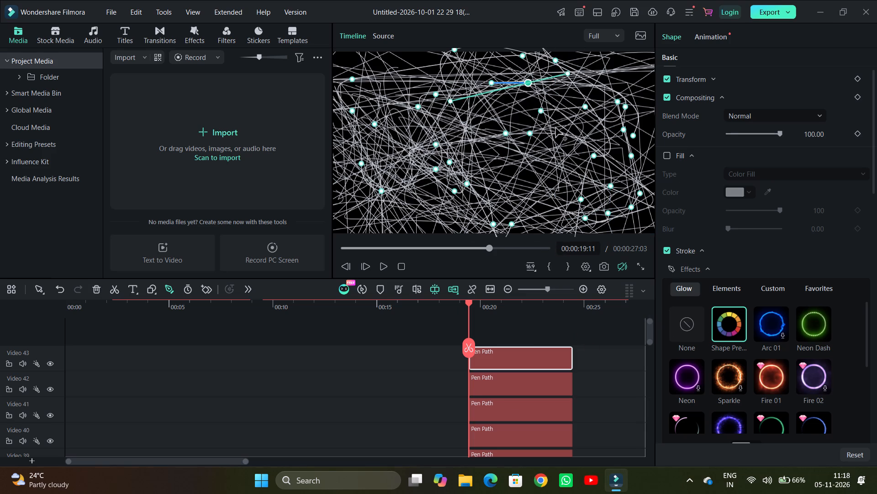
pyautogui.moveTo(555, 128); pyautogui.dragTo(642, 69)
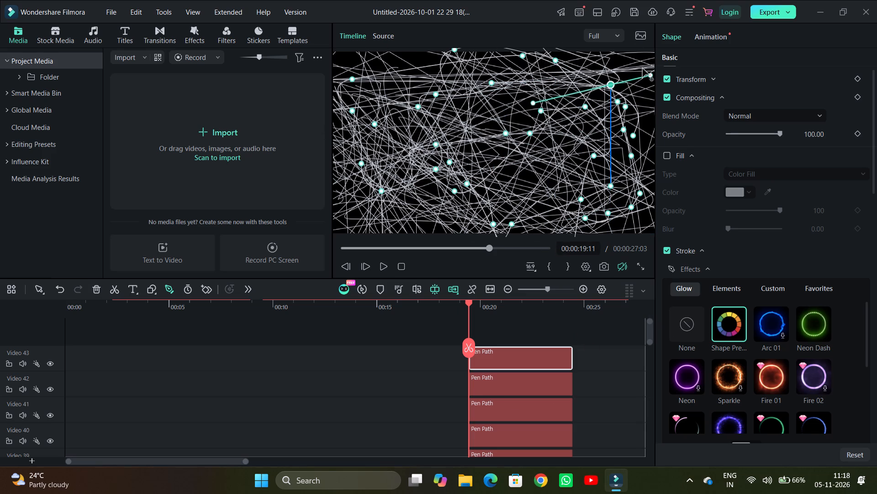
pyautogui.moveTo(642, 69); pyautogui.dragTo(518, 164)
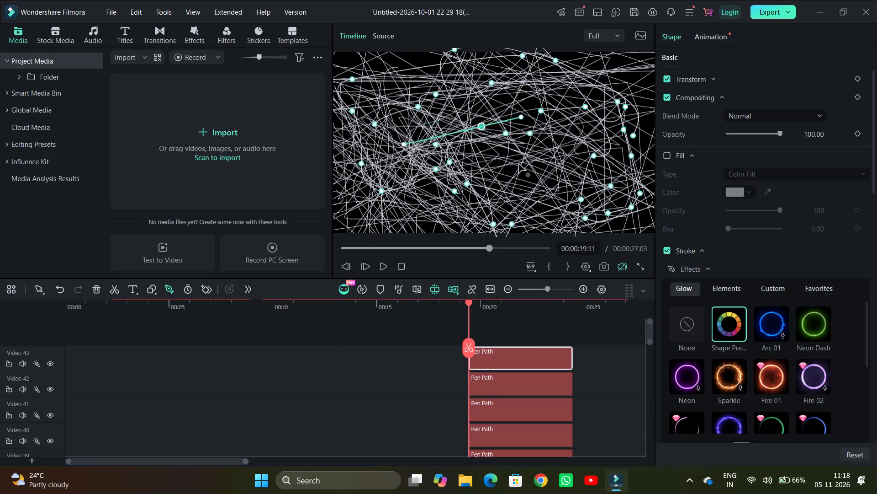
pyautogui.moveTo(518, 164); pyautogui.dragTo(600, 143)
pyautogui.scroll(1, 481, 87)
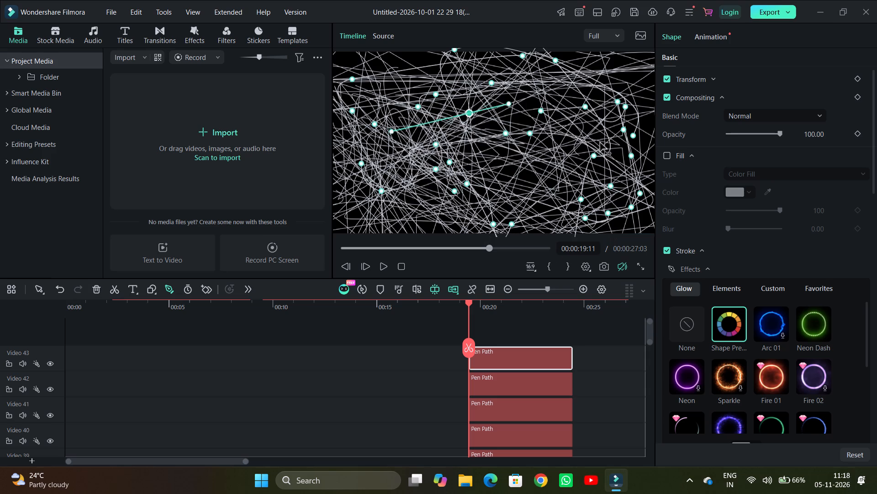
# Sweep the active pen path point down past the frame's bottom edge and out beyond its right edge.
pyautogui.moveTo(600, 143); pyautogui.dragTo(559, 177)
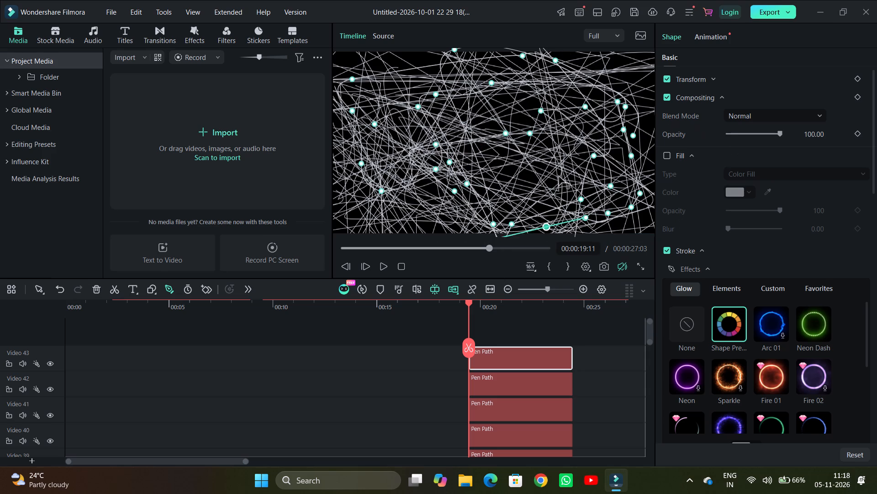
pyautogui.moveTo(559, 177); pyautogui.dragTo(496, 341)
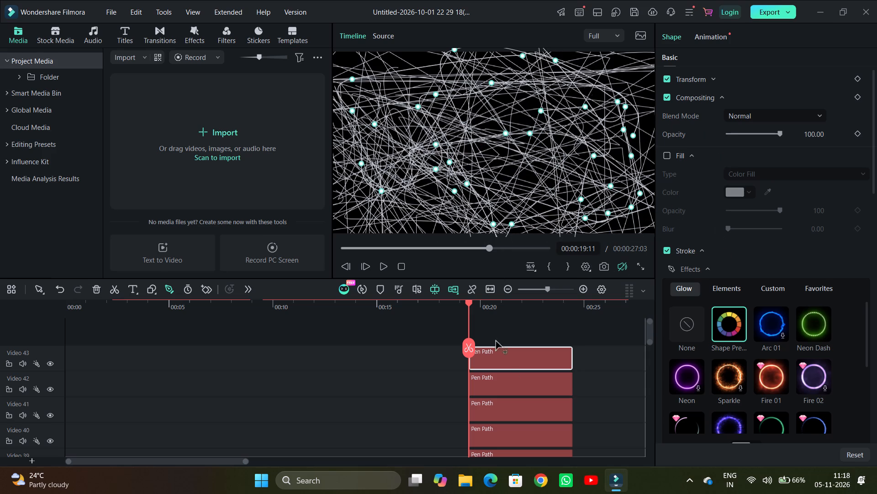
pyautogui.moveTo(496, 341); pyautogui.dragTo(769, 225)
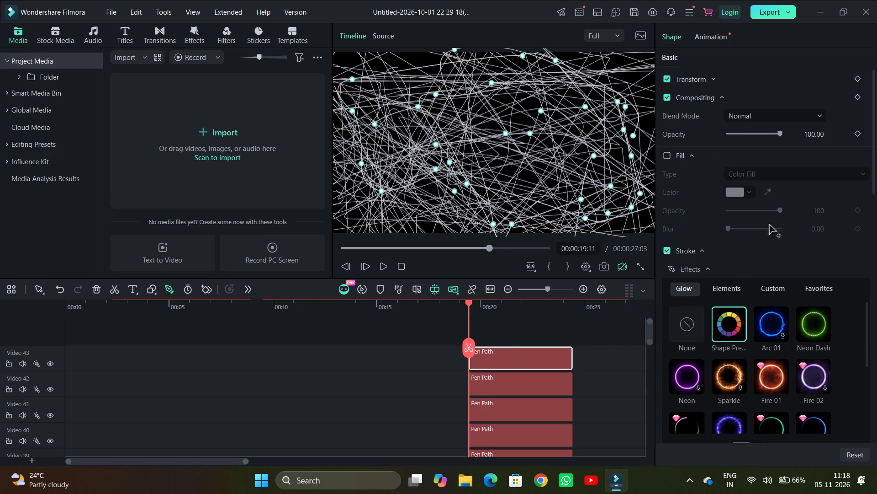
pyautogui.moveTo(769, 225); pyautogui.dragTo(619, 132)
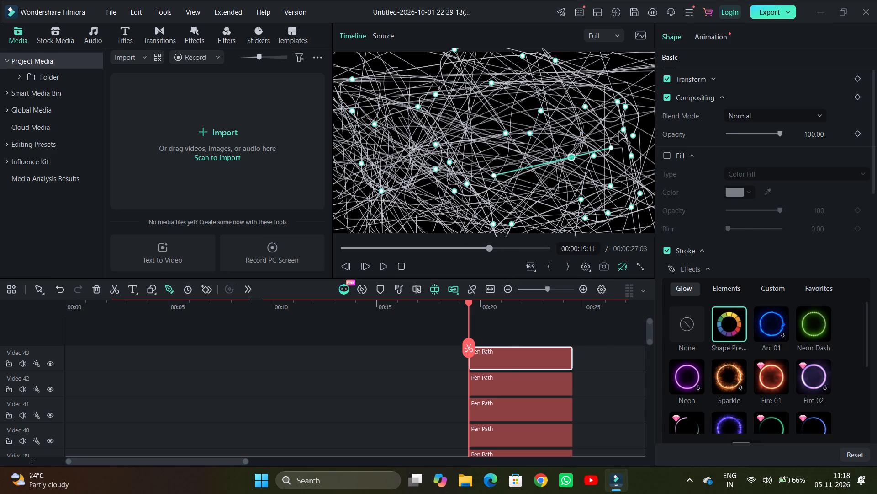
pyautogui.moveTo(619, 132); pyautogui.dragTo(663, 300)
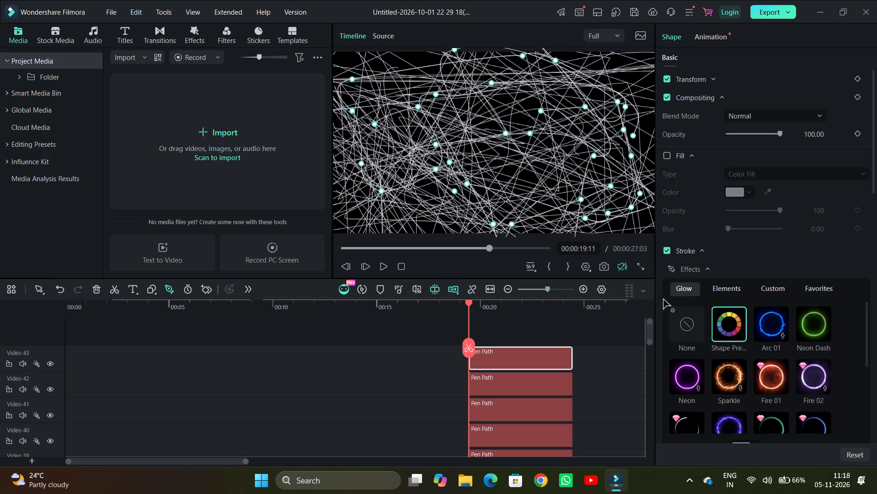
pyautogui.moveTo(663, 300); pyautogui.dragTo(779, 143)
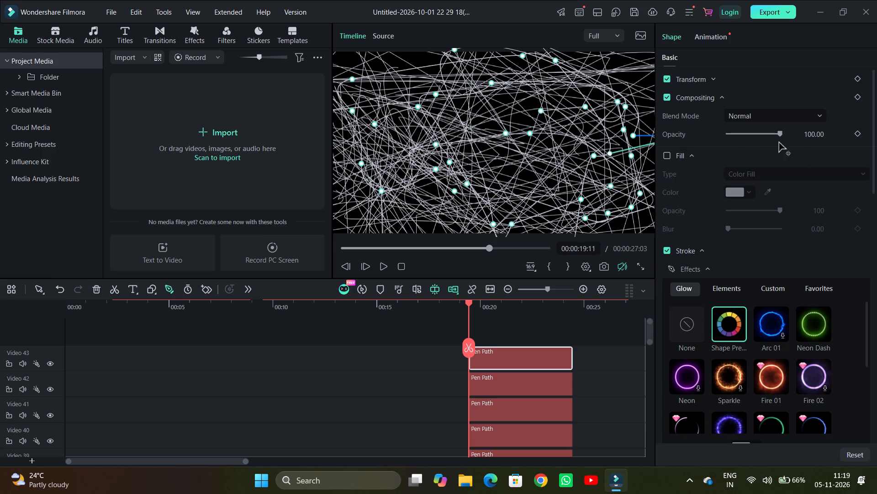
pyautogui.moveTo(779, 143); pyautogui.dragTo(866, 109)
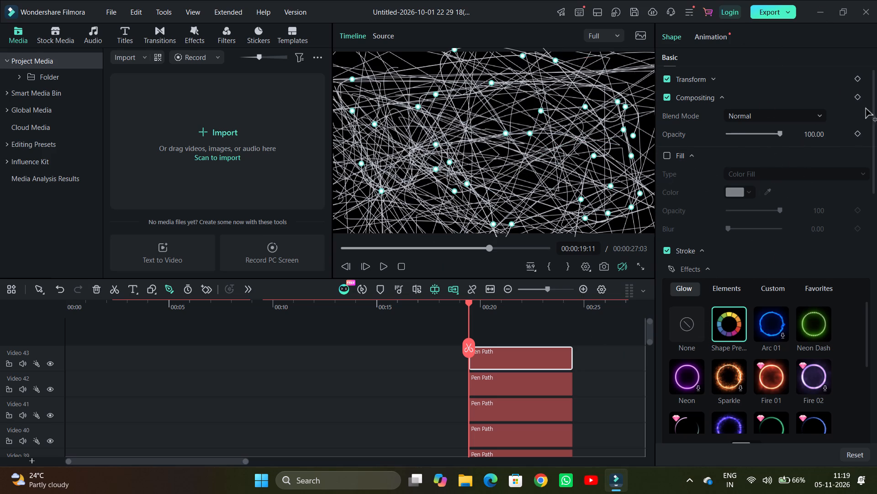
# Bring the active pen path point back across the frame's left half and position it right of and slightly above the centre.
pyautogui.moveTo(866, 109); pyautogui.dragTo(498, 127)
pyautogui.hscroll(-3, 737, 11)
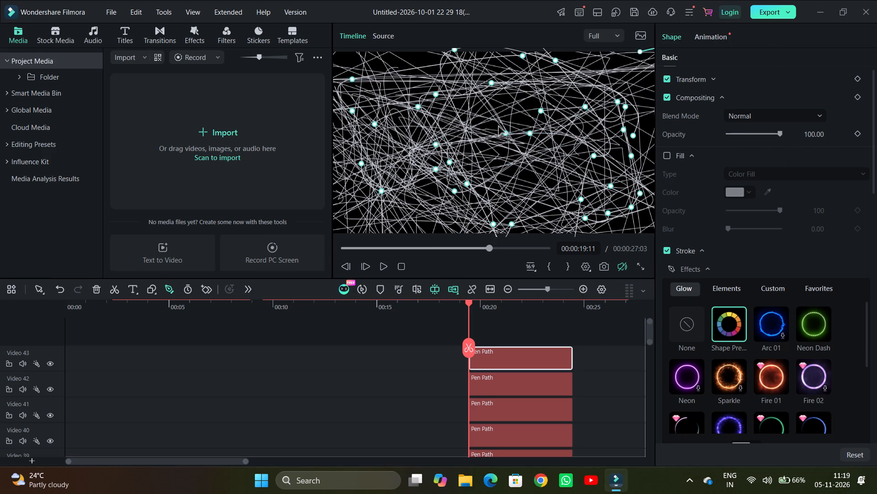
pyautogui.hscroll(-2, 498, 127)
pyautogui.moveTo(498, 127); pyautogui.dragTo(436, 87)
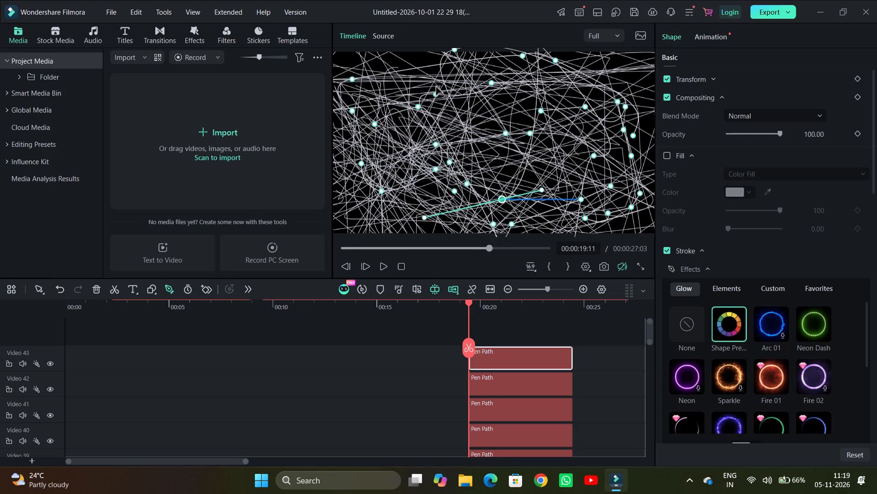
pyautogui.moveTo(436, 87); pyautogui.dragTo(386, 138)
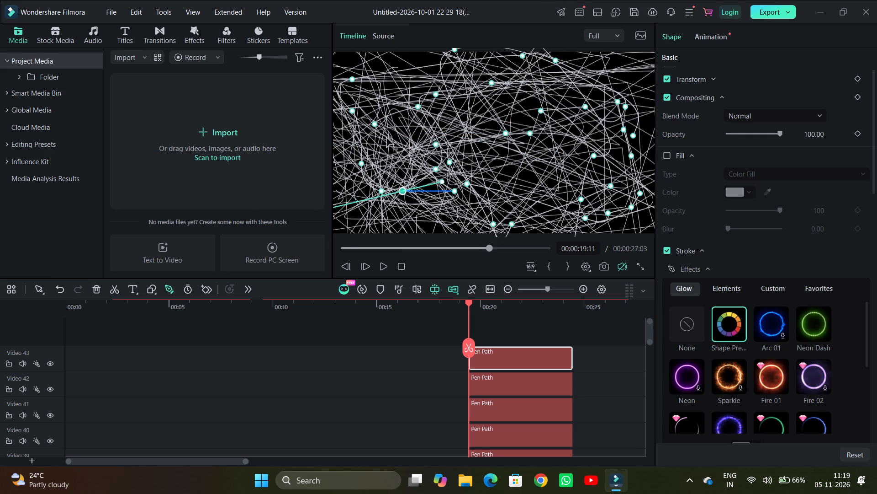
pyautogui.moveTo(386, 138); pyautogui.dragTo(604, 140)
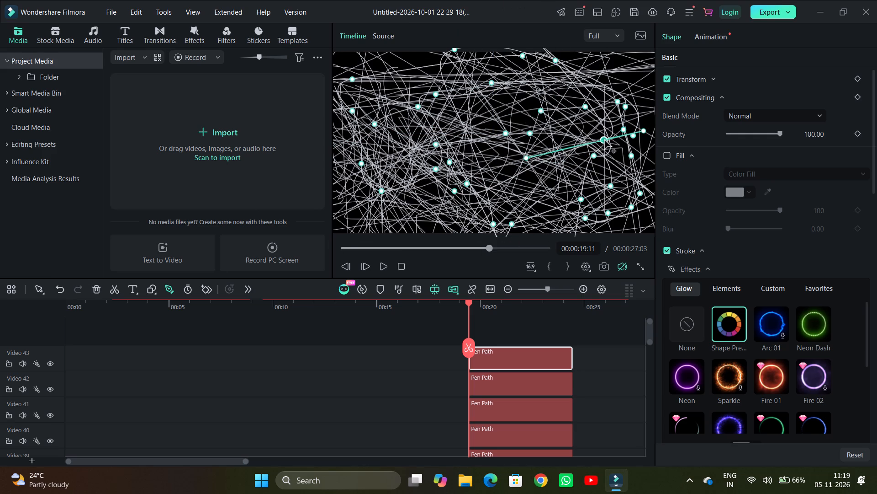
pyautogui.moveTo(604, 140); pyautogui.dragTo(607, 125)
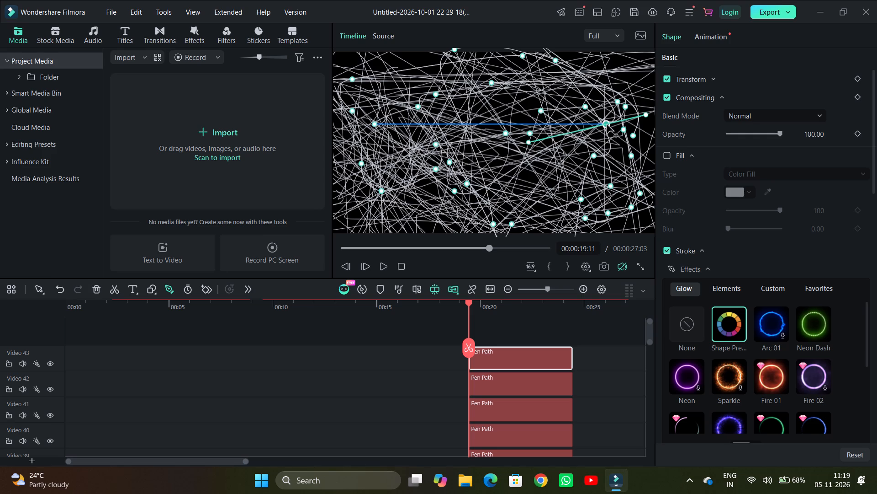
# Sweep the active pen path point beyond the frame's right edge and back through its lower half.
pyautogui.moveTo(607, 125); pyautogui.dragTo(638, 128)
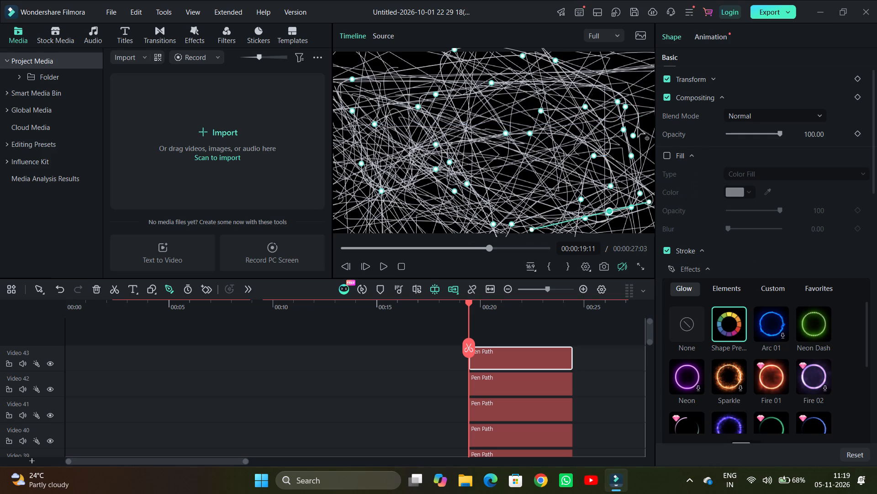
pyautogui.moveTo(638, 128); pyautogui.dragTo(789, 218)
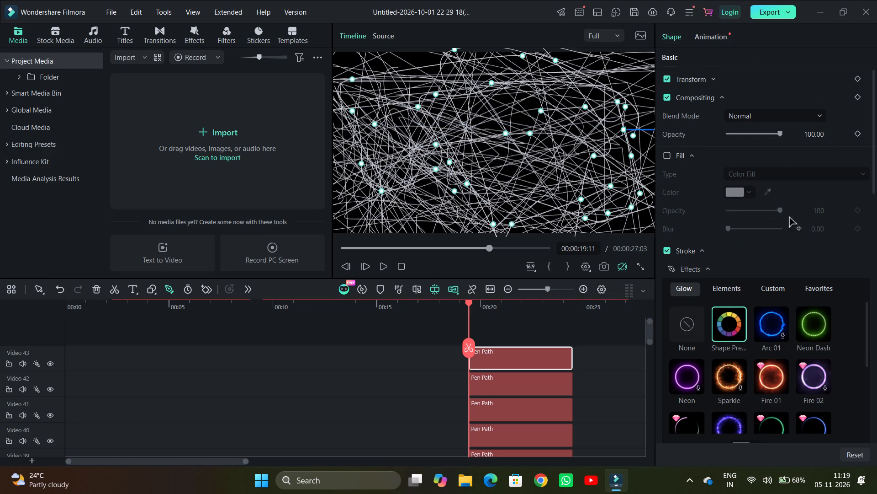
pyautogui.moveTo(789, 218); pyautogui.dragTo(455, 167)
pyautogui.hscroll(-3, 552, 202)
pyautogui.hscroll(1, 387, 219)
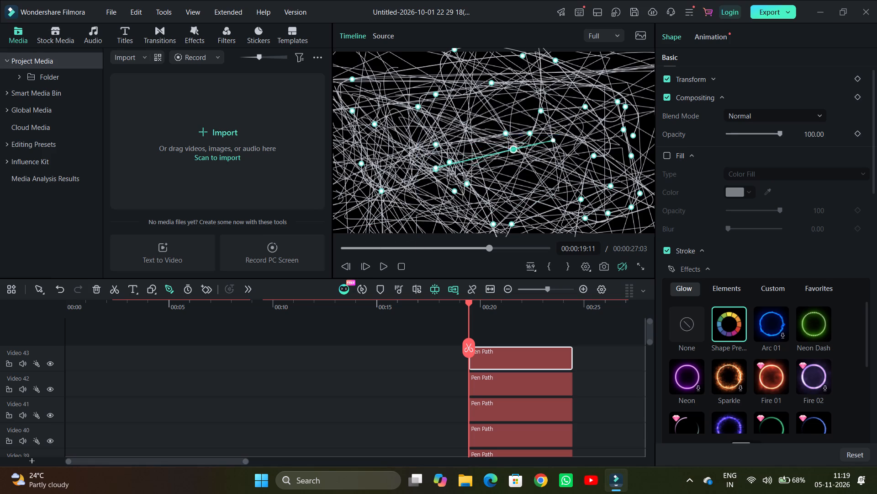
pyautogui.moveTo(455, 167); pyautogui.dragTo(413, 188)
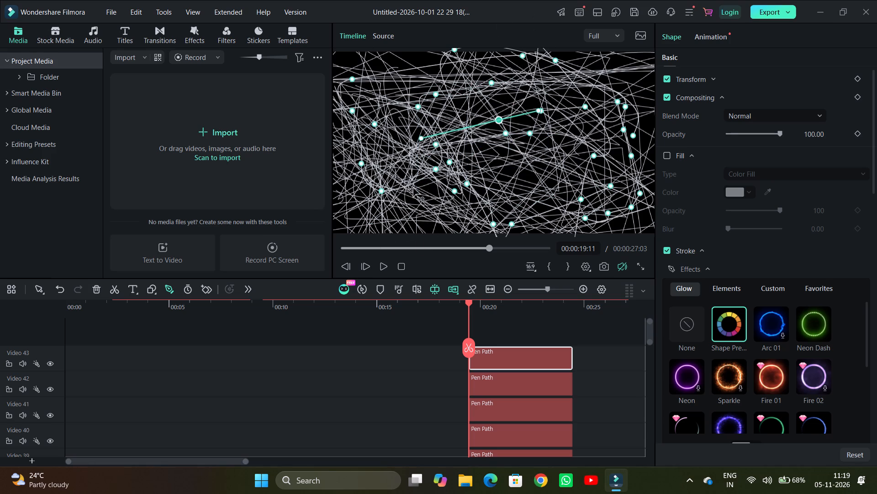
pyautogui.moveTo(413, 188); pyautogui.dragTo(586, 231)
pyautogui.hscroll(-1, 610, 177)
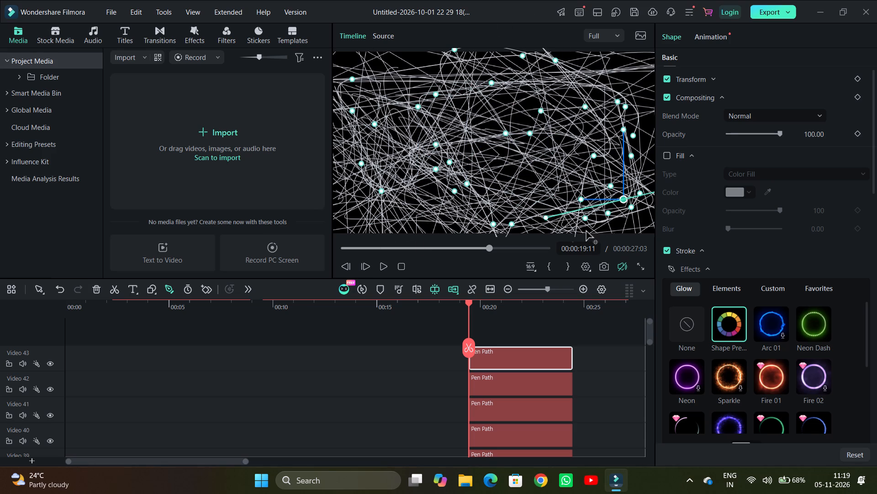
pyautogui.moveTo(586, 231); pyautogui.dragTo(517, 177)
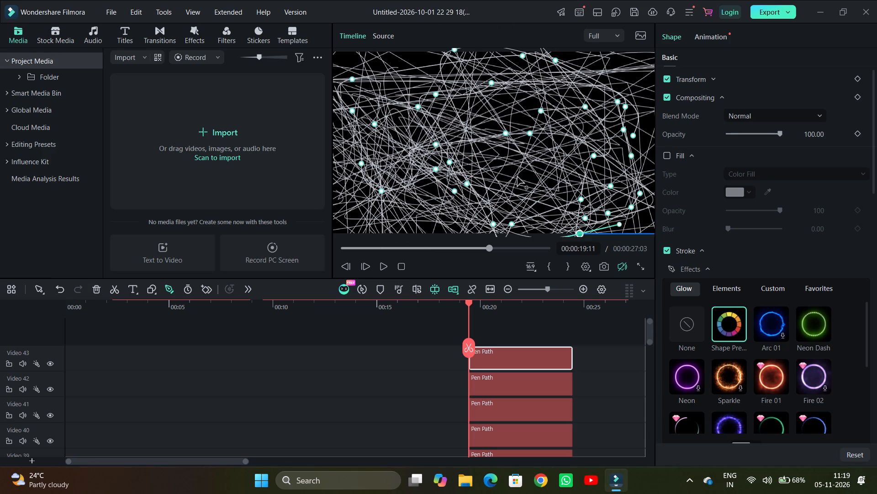
# Sweep the active pen path point through the frame's left half, past its top edge, and back down below and left of the centre.
pyautogui.moveTo(517, 177); pyautogui.dragTo(445, 97)
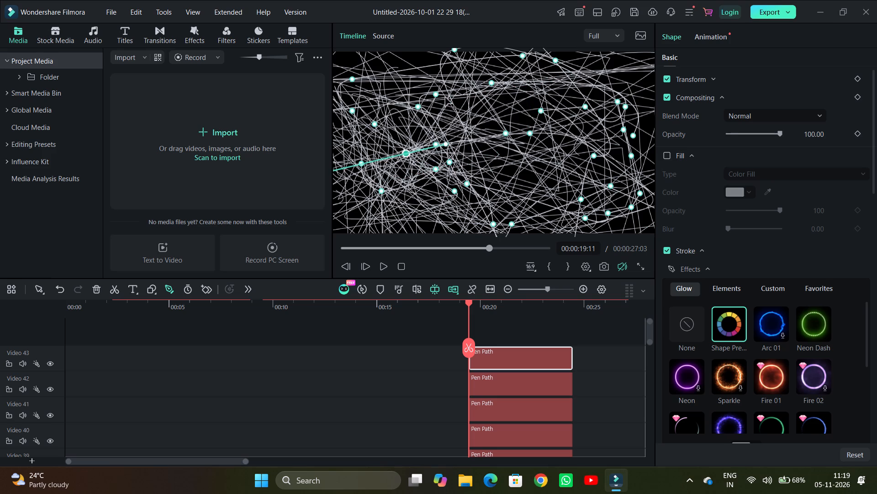
pyautogui.moveTo(445, 97); pyautogui.dragTo(482, 79)
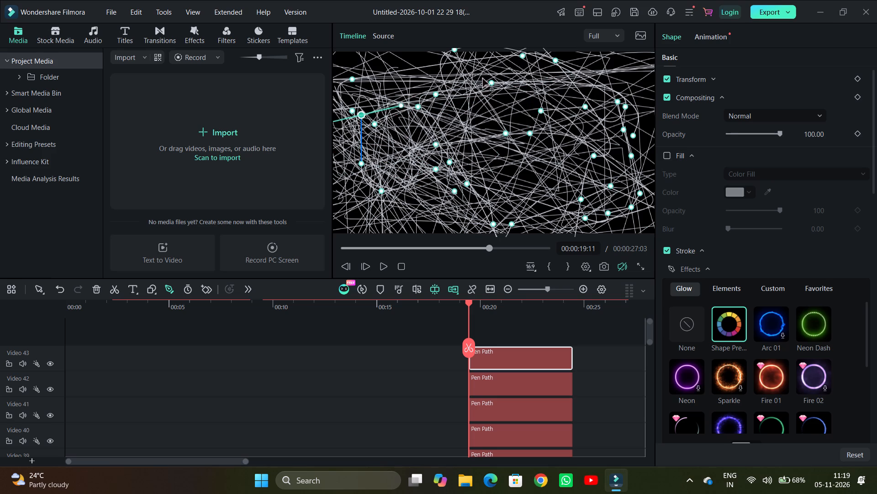
pyautogui.moveTo(482, 79); pyautogui.dragTo(609, 5)
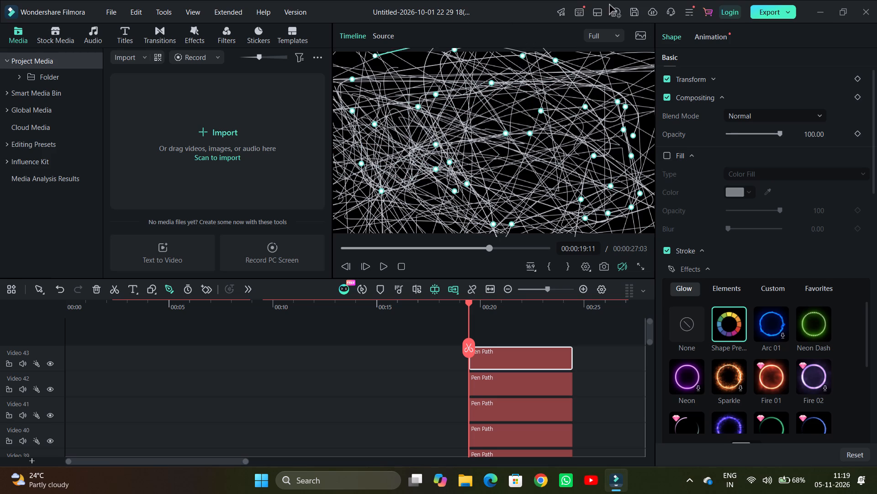
pyautogui.moveTo(609, 5); pyautogui.dragTo(619, 50)
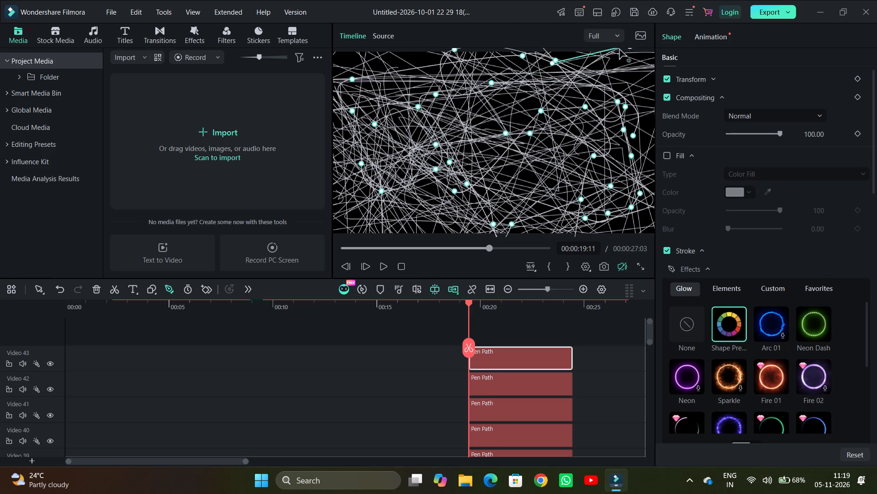
pyautogui.moveTo(619, 50); pyautogui.dragTo(499, 89)
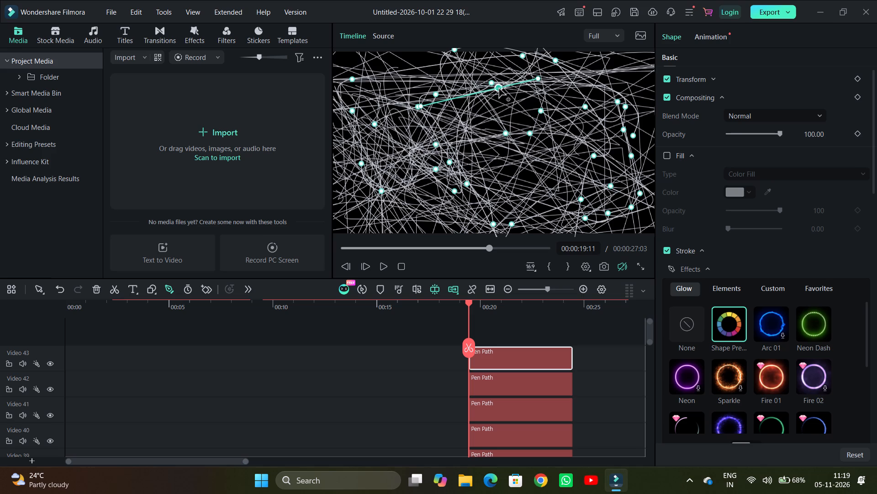
pyautogui.moveTo(499, 89); pyautogui.dragTo(448, 92)
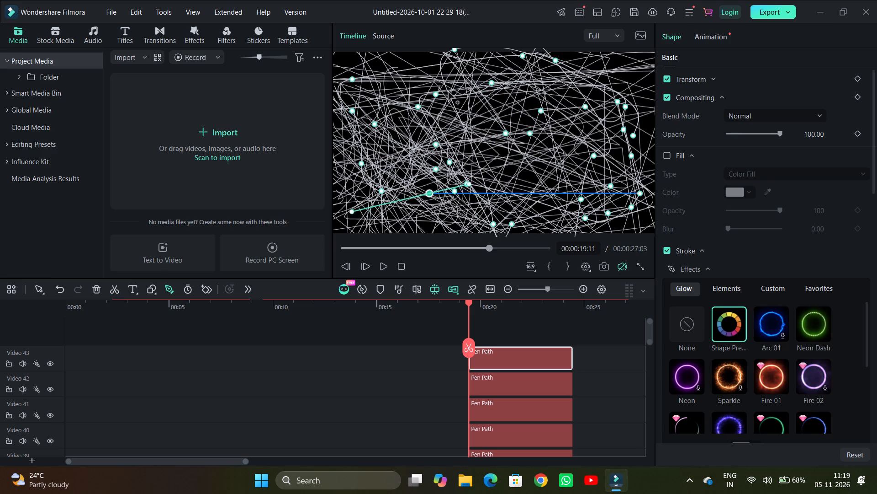
pyautogui.moveTo(448, 92); pyautogui.dragTo(452, 225)
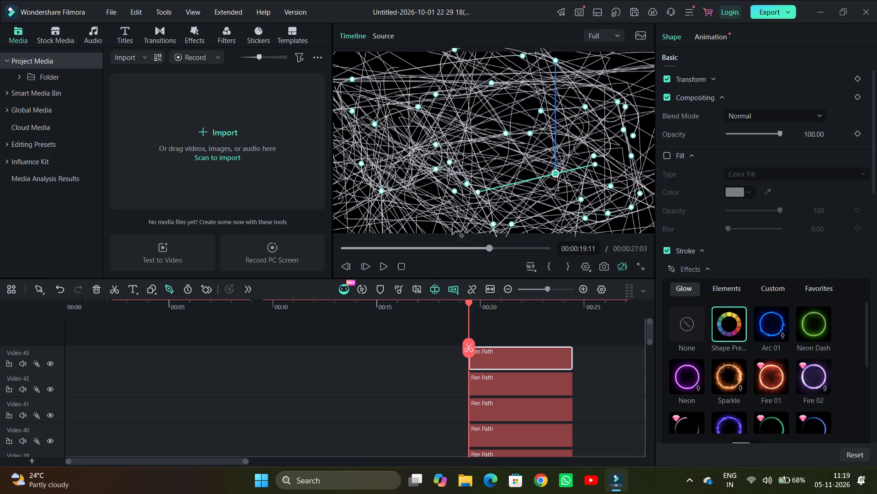
pyautogui.moveTo(452, 225); pyautogui.dragTo(453, 143)
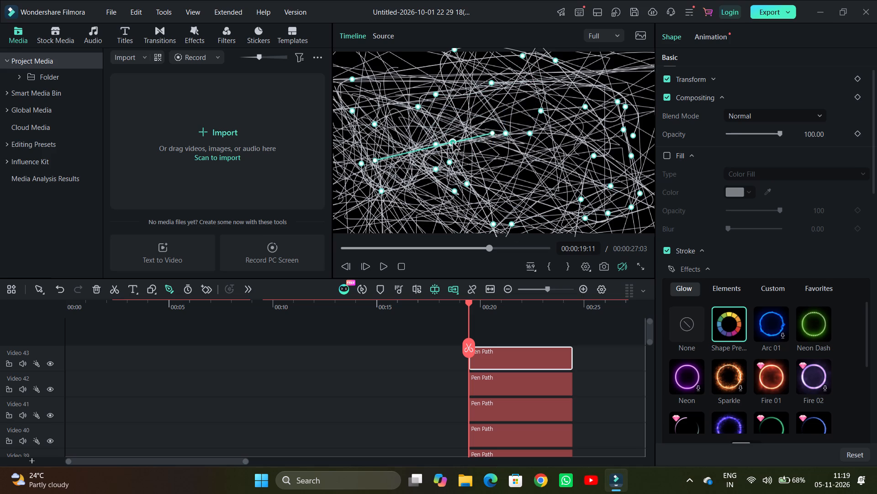
pyautogui.moveTo(453, 143); pyautogui.dragTo(347, 226)
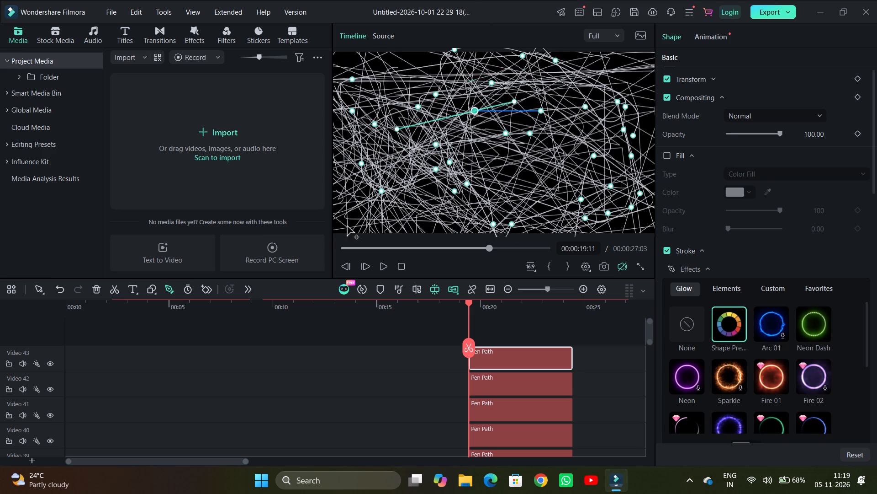
pyautogui.moveTo(347, 226); pyautogui.dragTo(435, 187)
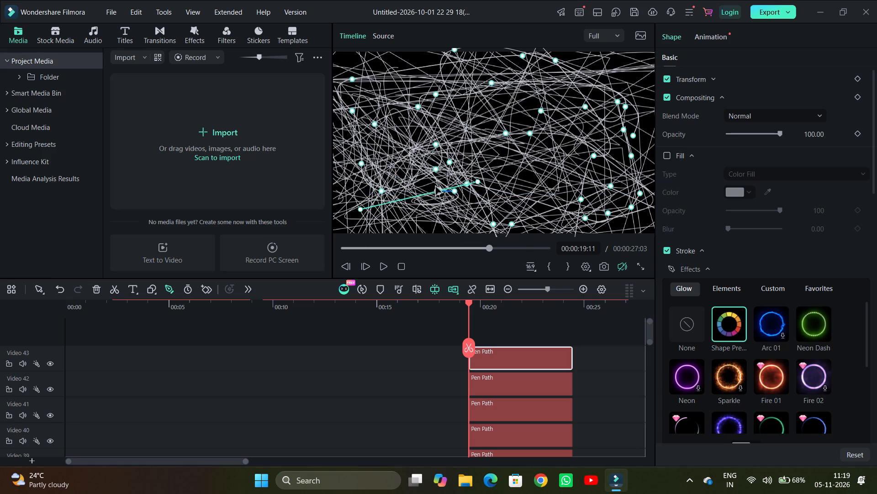
# Sweep the active pen path point up through the frame's right half and repeatedly around and past its top edge.
pyautogui.moveTo(435, 187); pyautogui.dragTo(526, 148)
pyautogui.hscroll(1, 446, 186)
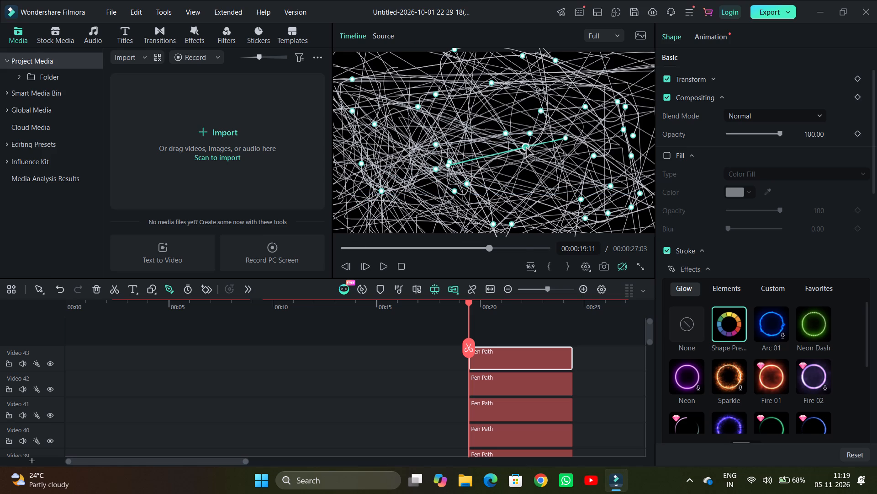
pyautogui.hscroll(1, 526, 148)
pyautogui.moveTo(526, 148); pyautogui.dragTo(556, 48)
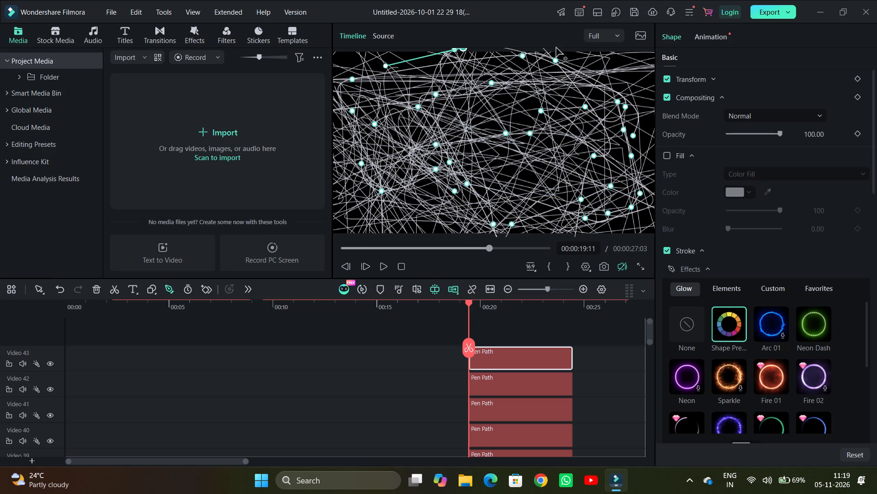
pyautogui.moveTo(556, 48); pyautogui.dragTo(606, 87)
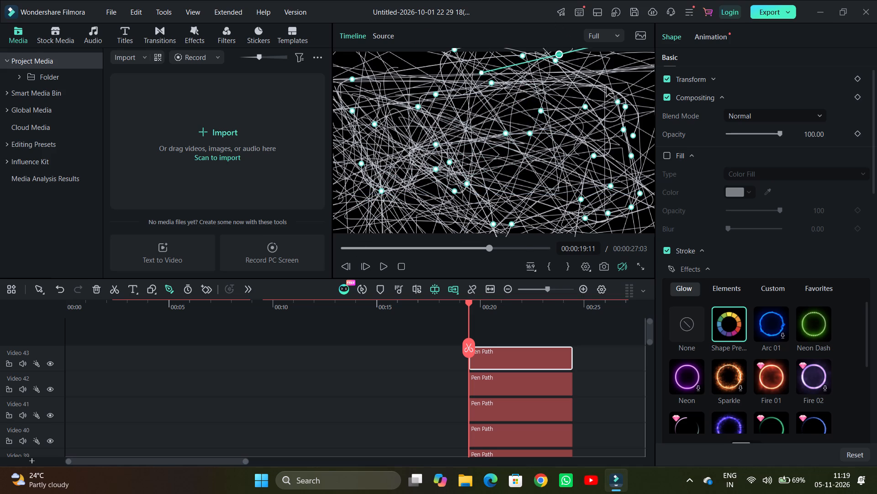
pyautogui.moveTo(606, 87); pyautogui.dragTo(579, 122)
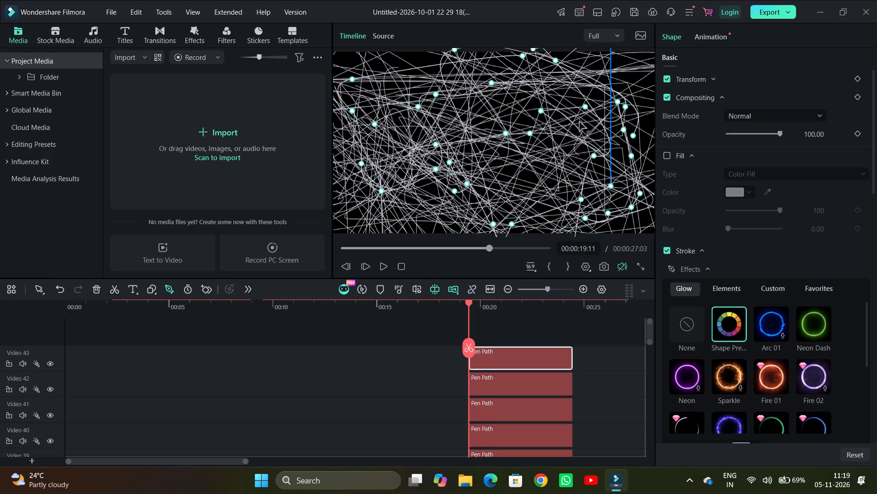
pyautogui.moveTo(579, 122); pyautogui.dragTo(641, 0)
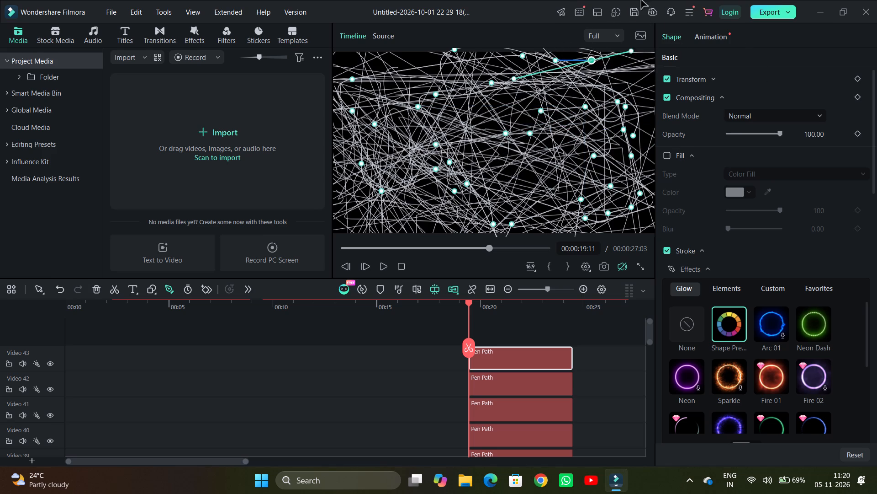
# Sweep the active pen path point across the frame's left half, up to its top edge, and down to its bottom edge.
pyautogui.moveTo(641, 0); pyautogui.dragTo(359, 167)
pyautogui.hscroll(-2, 465, 91)
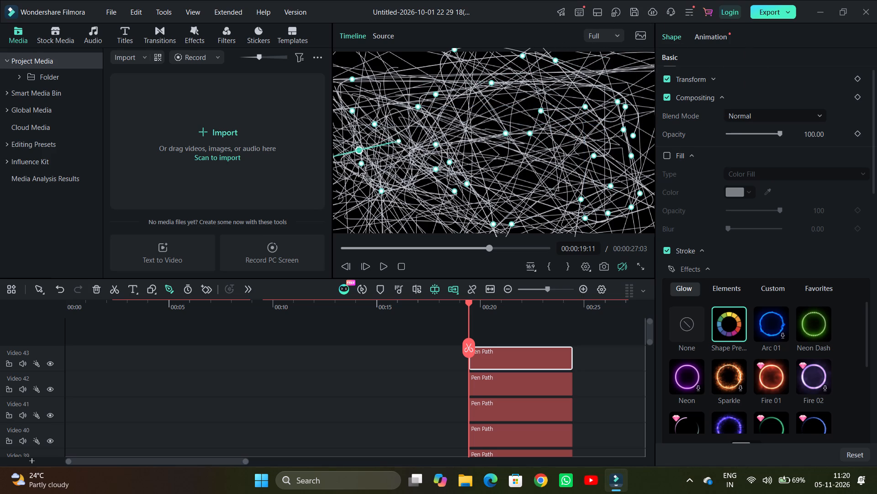
pyautogui.moveTo(359, 167); pyautogui.dragTo(386, 45)
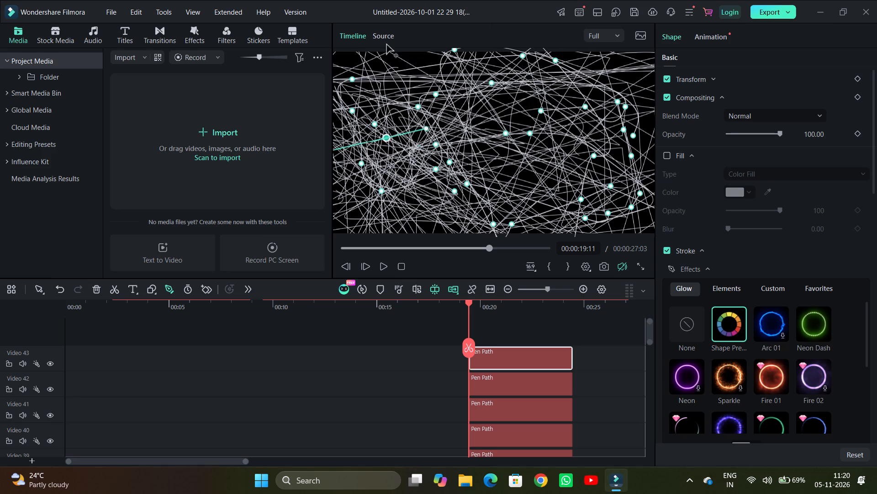
pyautogui.moveTo(386, 45); pyautogui.dragTo(363, 40)
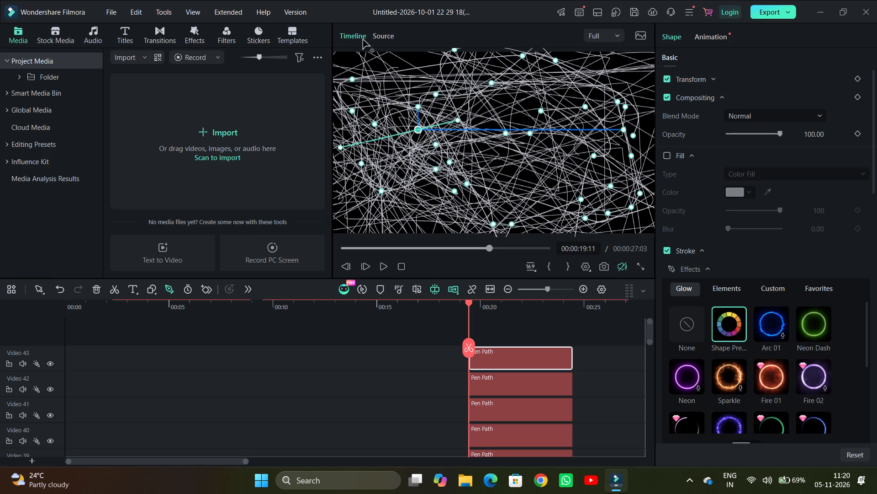
pyautogui.moveTo(363, 40); pyautogui.dragTo(471, 109)
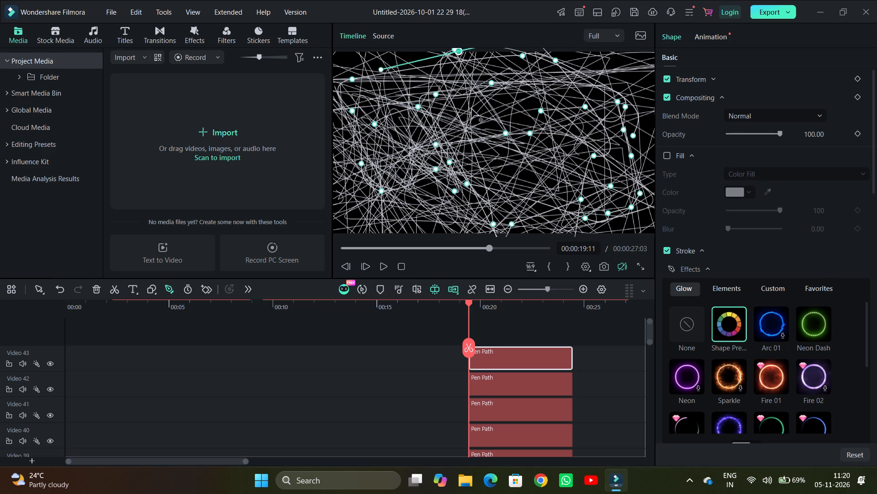
pyautogui.moveTo(471, 109); pyautogui.dragTo(422, 177)
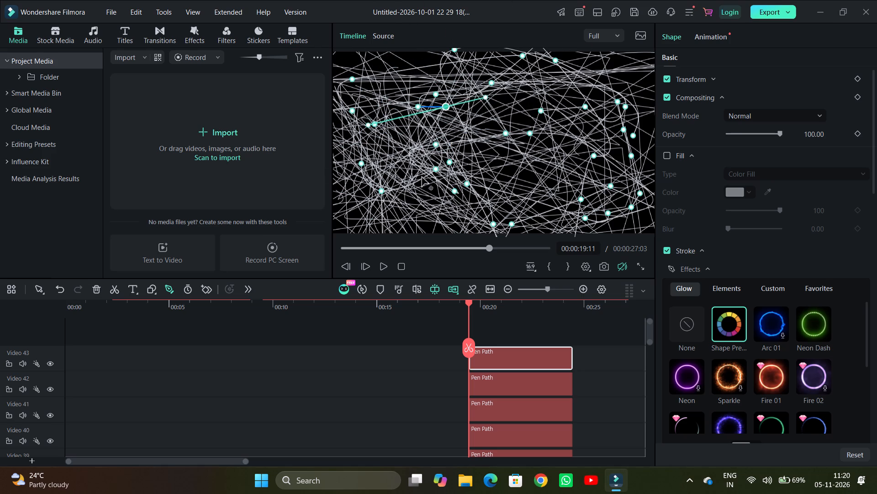
pyautogui.moveTo(422, 177); pyautogui.dragTo(349, 43)
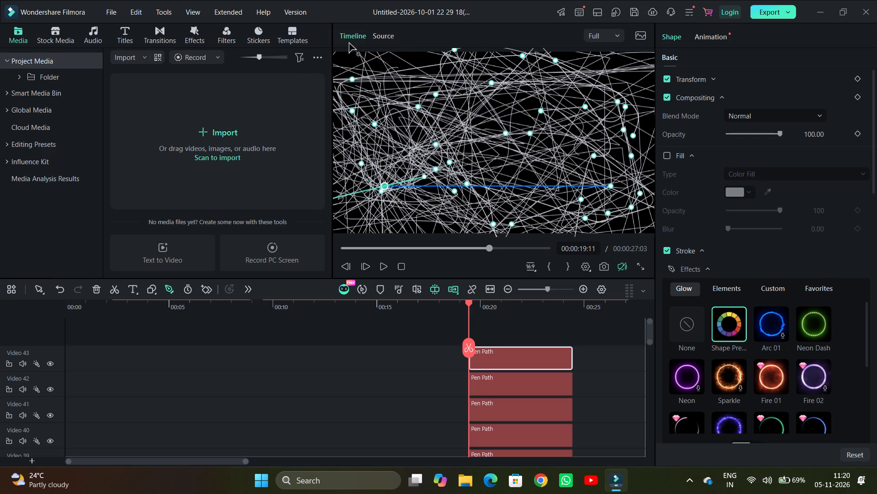
pyautogui.moveTo(349, 43); pyautogui.dragTo(445, 257)
pyautogui.scroll(1, 441, 138)
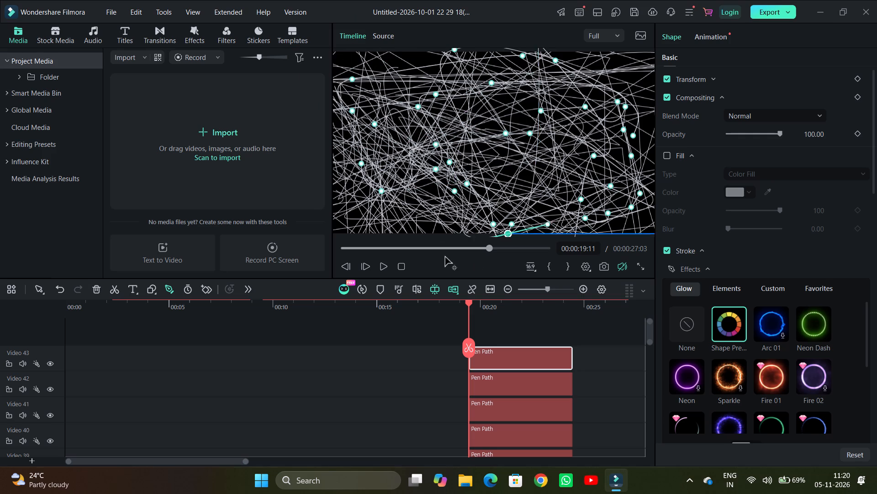
# Bring the active pen path point back up through the frame's upper right and place it near the top edge, slightly right of centre.
pyautogui.moveTo(445, 257); pyautogui.dragTo(460, 116)
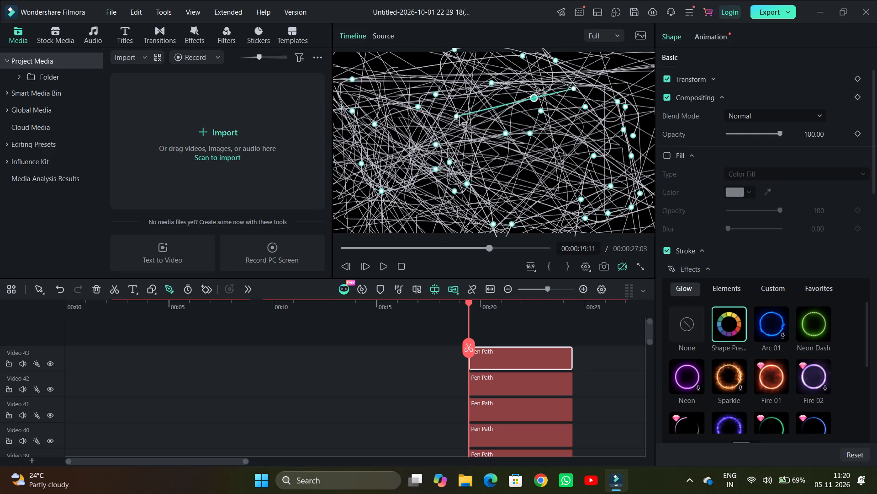
pyautogui.moveTo(460, 116); pyautogui.dragTo(557, 102)
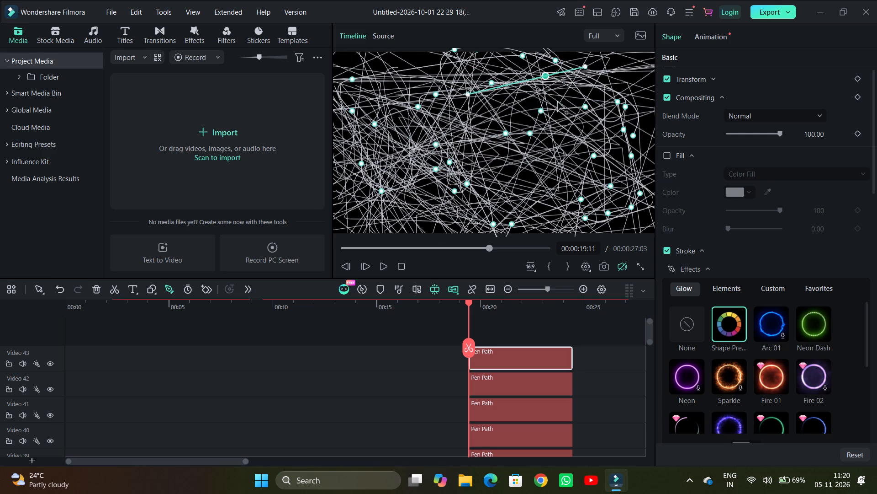
pyautogui.moveTo(557, 102); pyautogui.dragTo(544, 130)
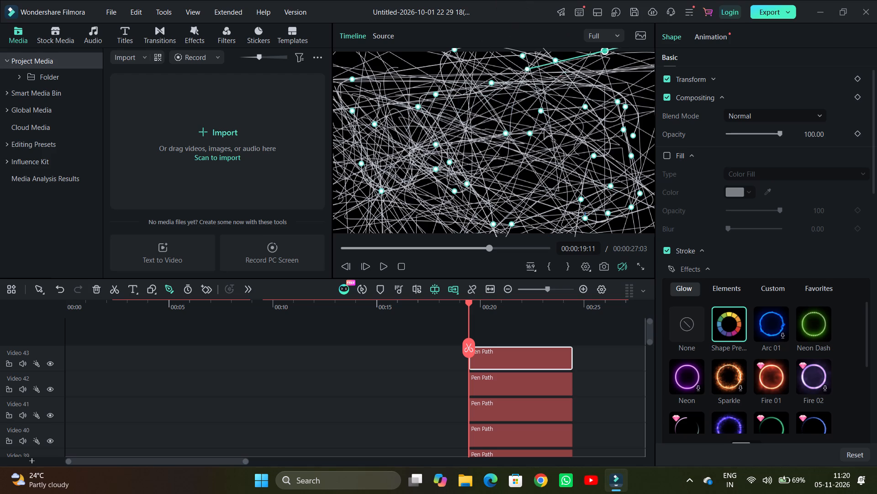
pyautogui.moveTo(544, 130); pyautogui.dragTo(501, 102)
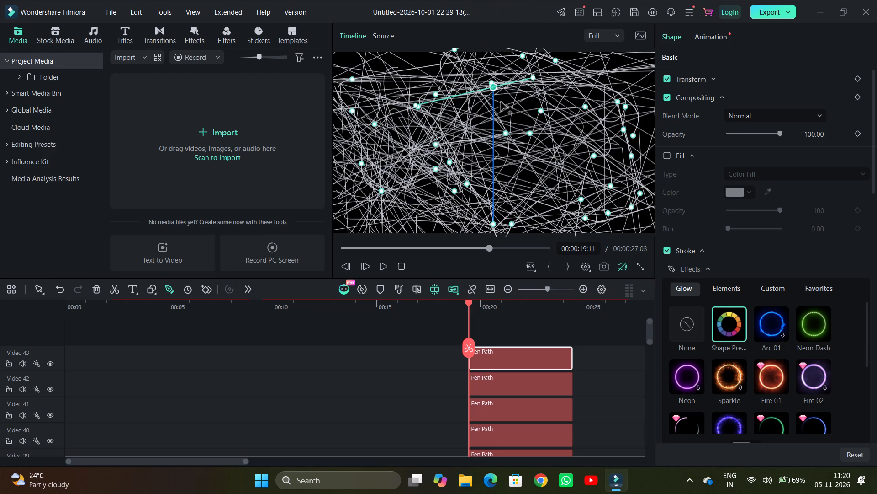
pyautogui.moveTo(501, 102); pyautogui.dragTo(514, 43)
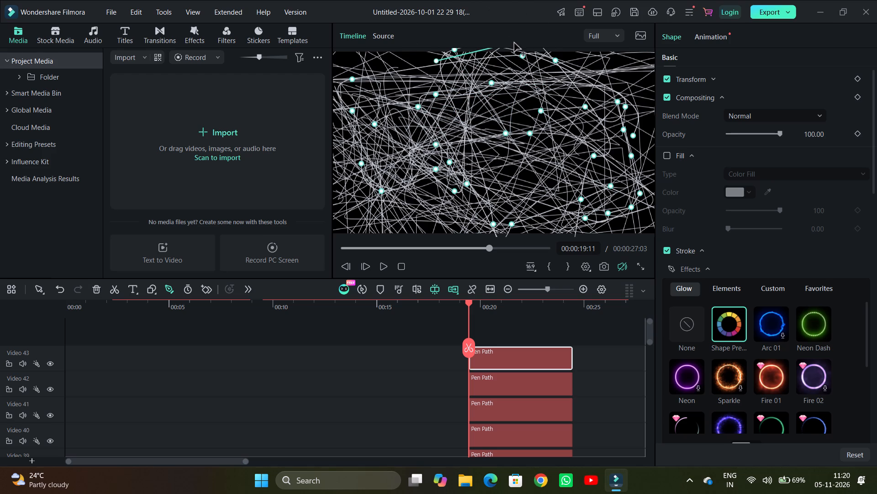
pyautogui.moveTo(514, 43); pyautogui.dragTo(515, 62)
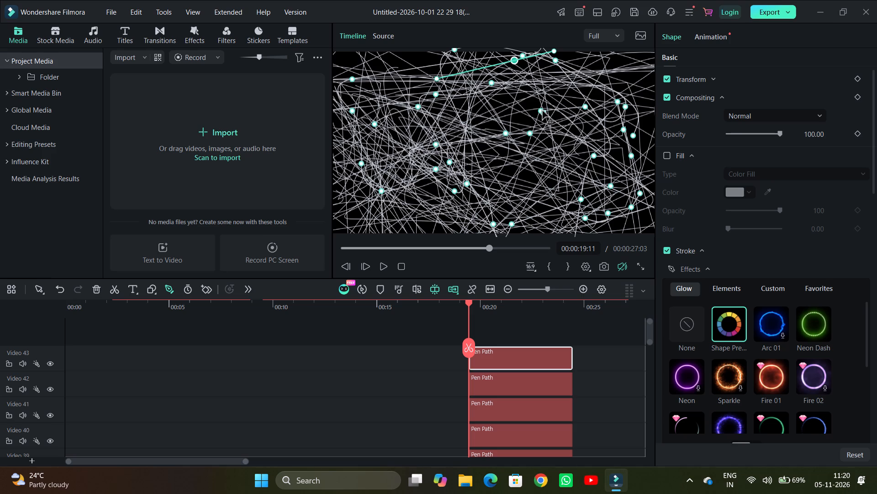
# Sweep the pen path point above and right of the frame's centre past the right edge, across to the left side, and back to the centre.
pyautogui.moveTo(542, 111); pyautogui.dragTo(467, 168)
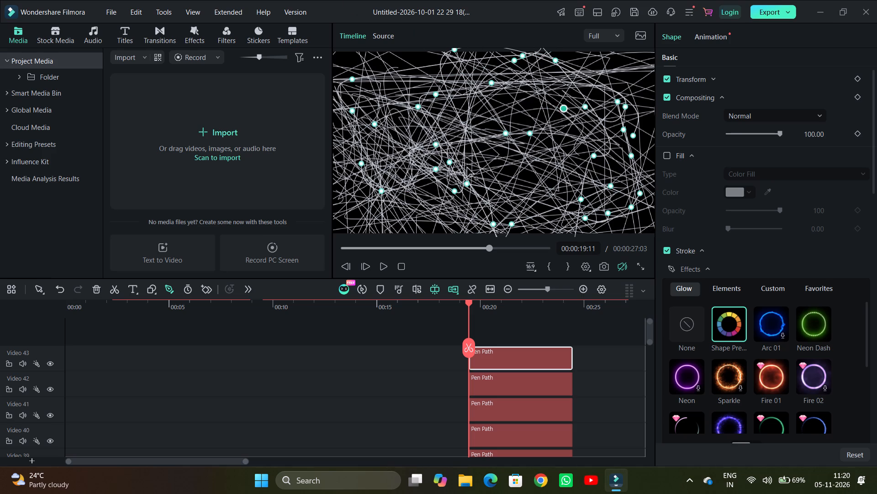
pyautogui.moveTo(467, 168); pyautogui.dragTo(637, 119)
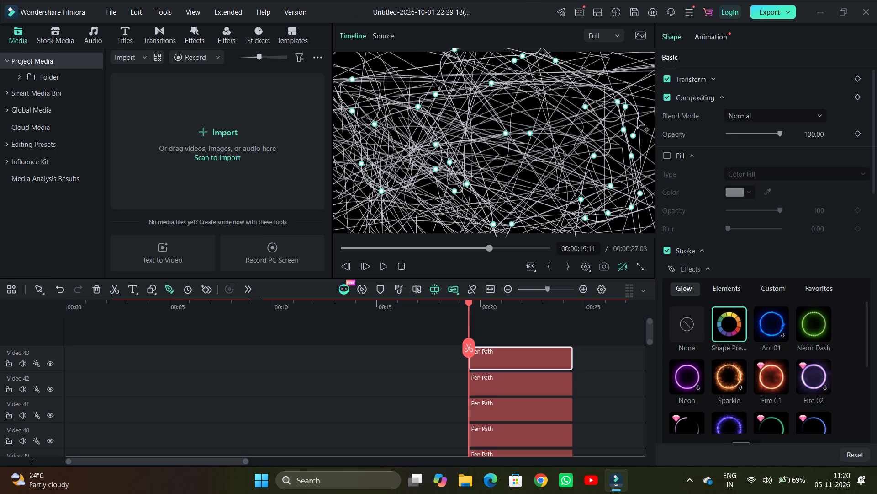
pyautogui.moveTo(637, 119); pyautogui.dragTo(660, 141)
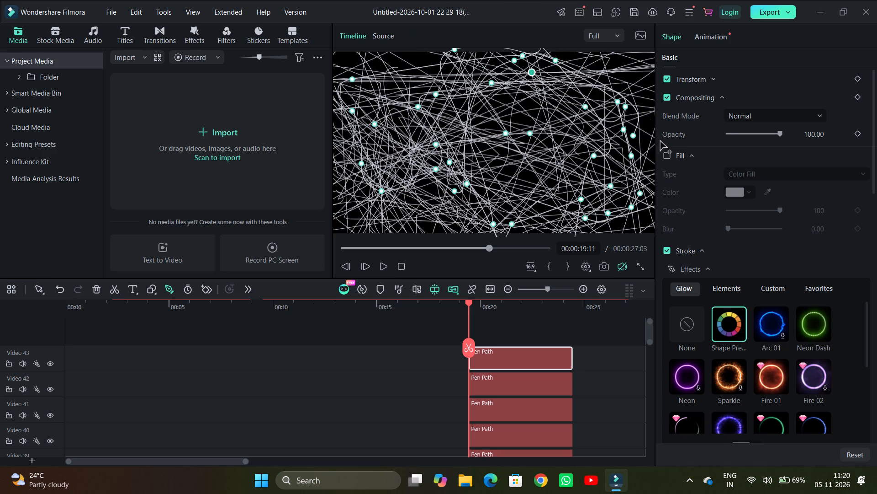
pyautogui.moveTo(660, 141); pyautogui.dragTo(366, 117)
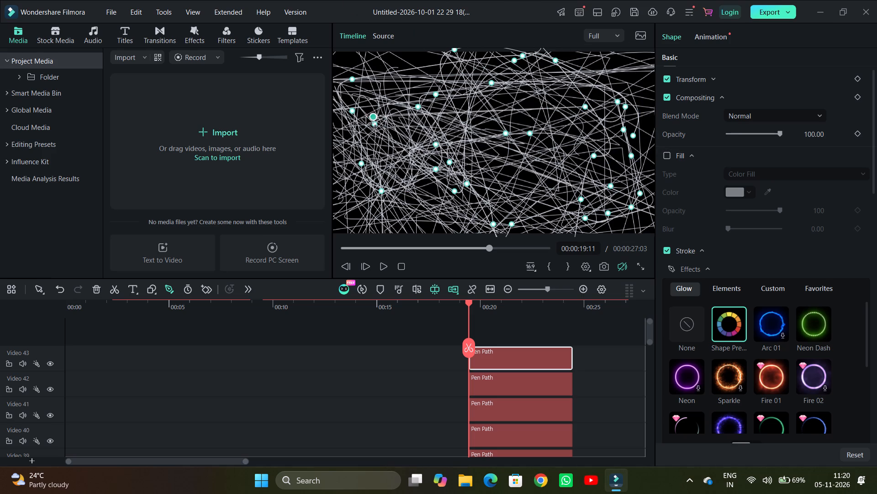
pyautogui.moveTo(366, 117); pyautogui.dragTo(349, 152)
pyautogui.scroll(1, 283, 137)
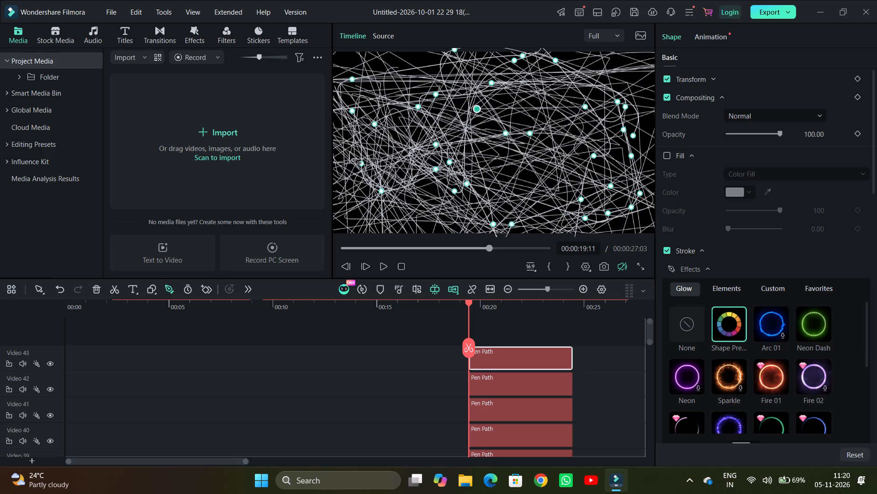
pyautogui.moveTo(349, 152); pyautogui.dragTo(444, 166)
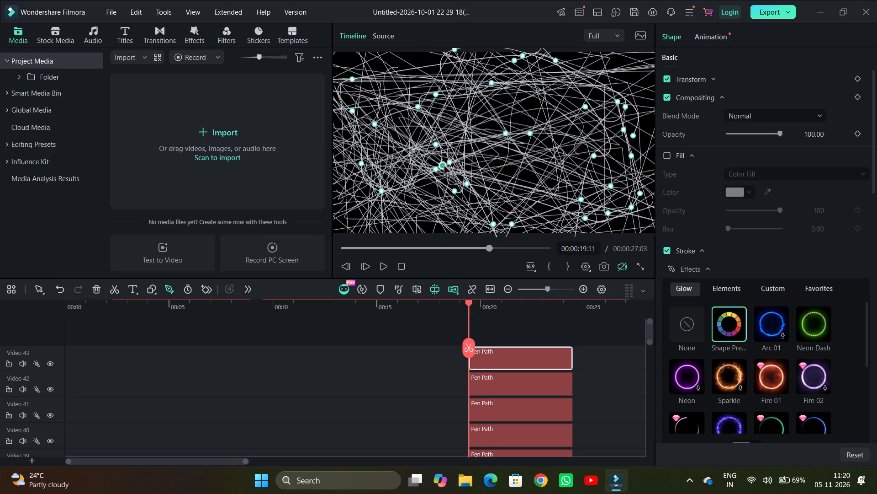
pyautogui.moveTo(444, 166); pyautogui.dragTo(494, 171)
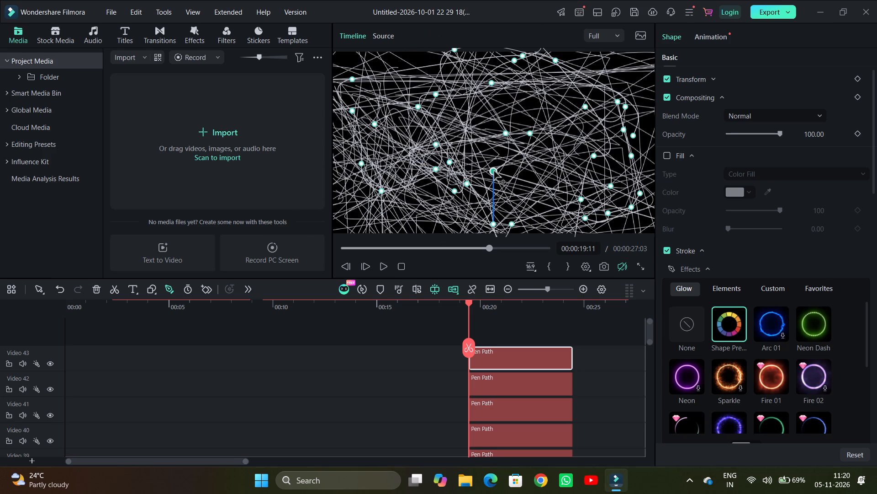
pyautogui.moveTo(494, 171); pyautogui.dragTo(491, 154)
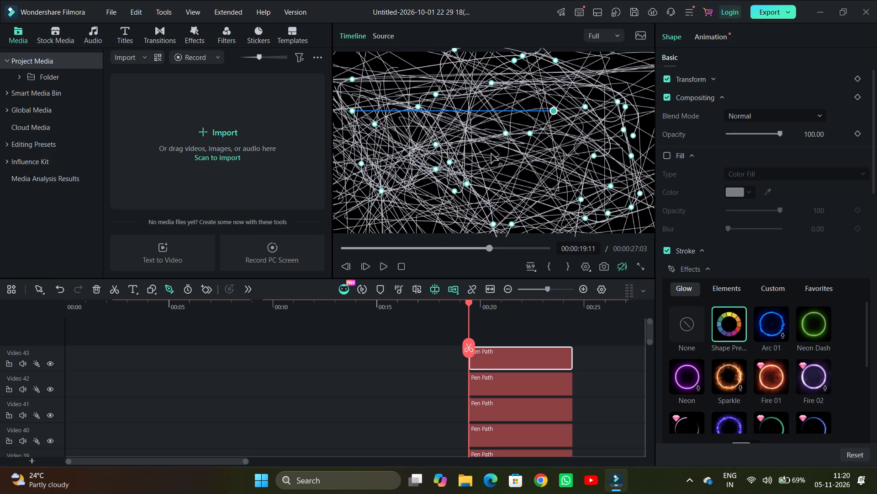
# Sweep the active pen path point up to the frame's top edge, through its right half and lower centre, and back to the upper left.
pyautogui.moveTo(491, 154); pyautogui.dragTo(402, 50)
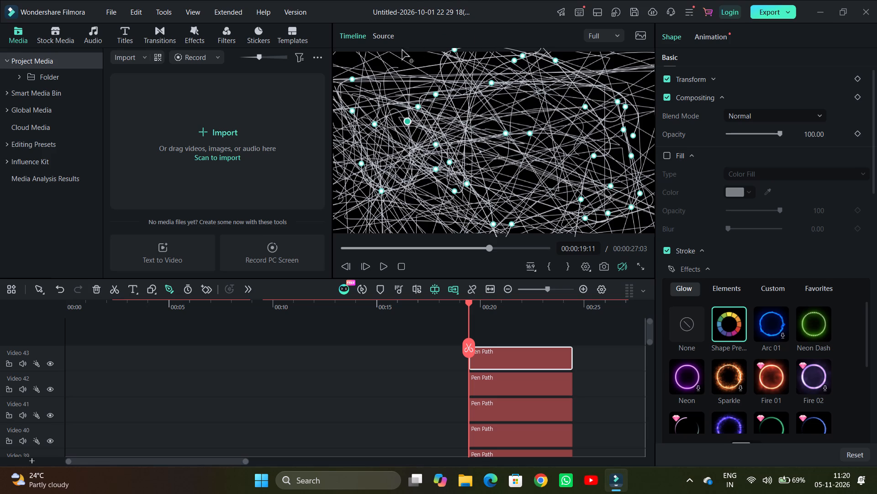
pyautogui.moveTo(402, 50); pyautogui.dragTo(434, 88)
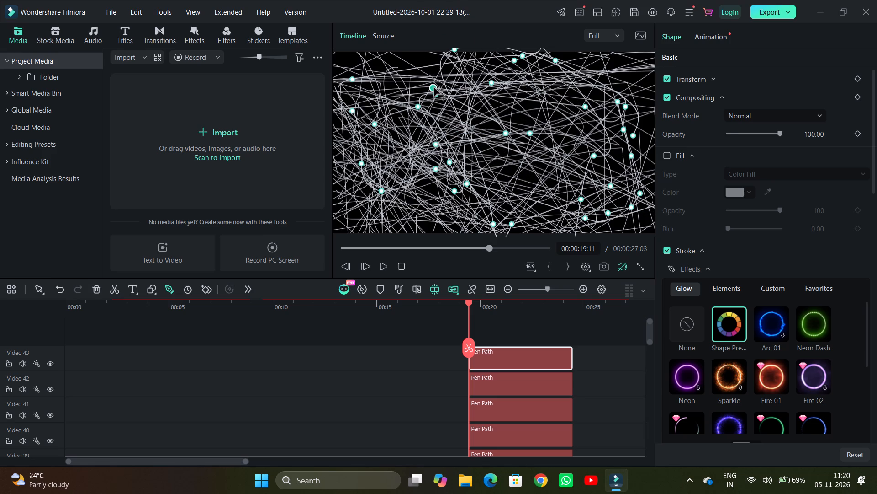
pyautogui.moveTo(434, 88); pyautogui.dragTo(417, 89)
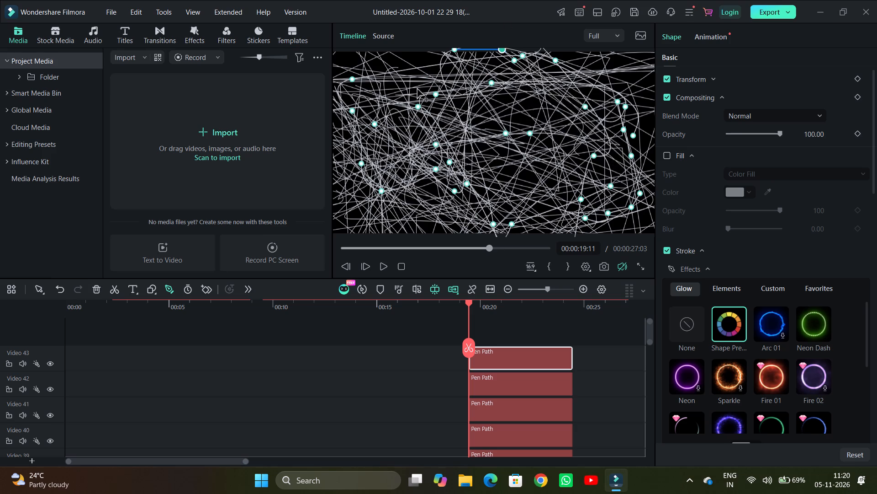
pyautogui.moveTo(417, 89); pyautogui.dragTo(620, 156)
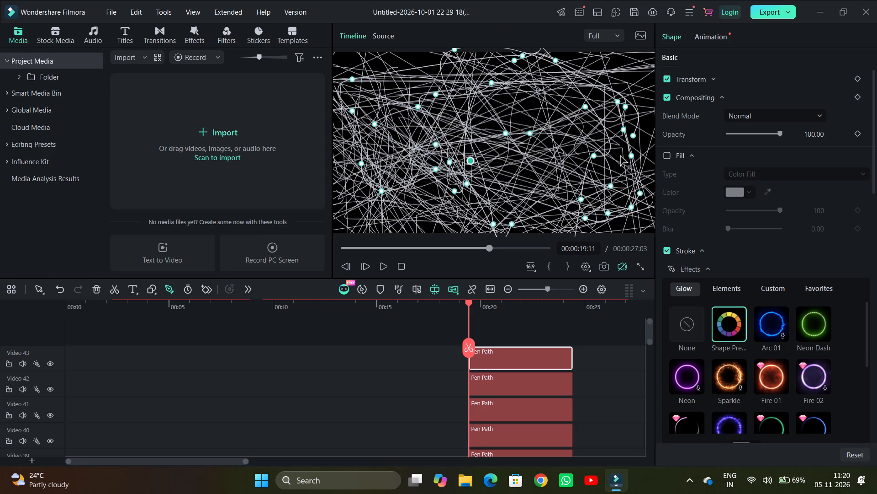
pyautogui.moveTo(620, 156); pyautogui.dragTo(518, 218)
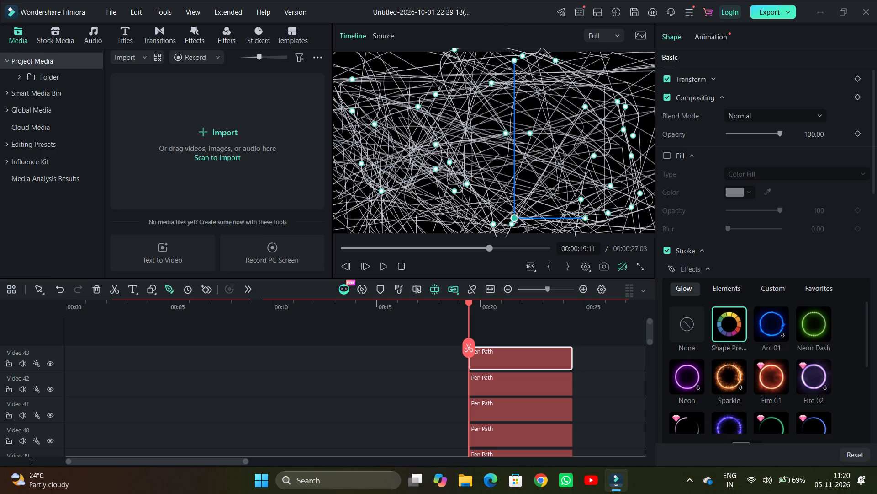
pyautogui.moveTo(518, 218); pyautogui.dragTo(368, 140)
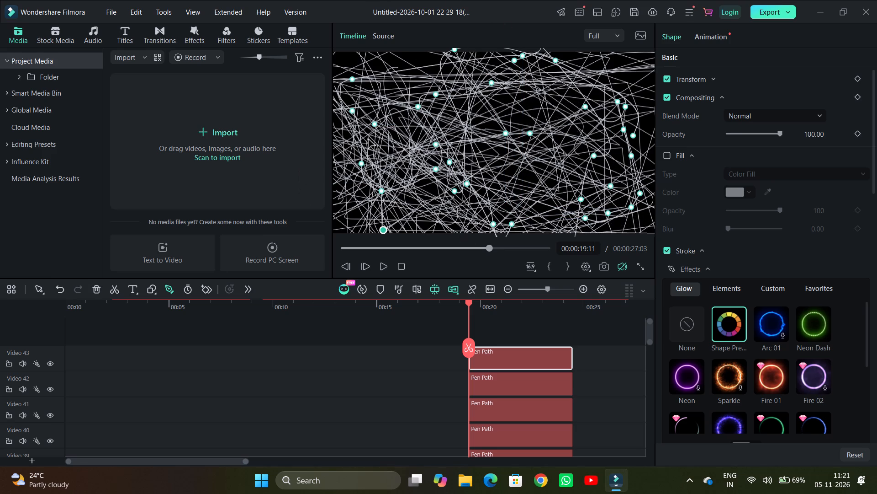
pyautogui.moveTo(368, 140); pyautogui.dragTo(486, 133)
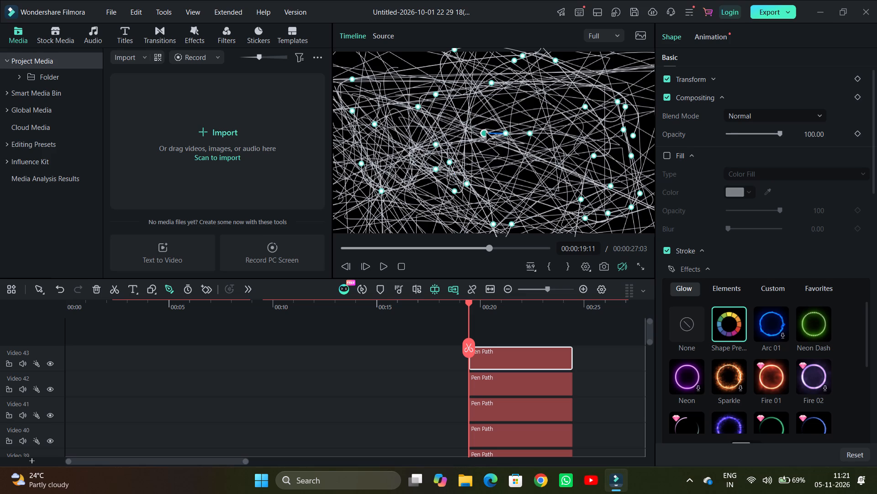
pyautogui.moveTo(486, 133); pyautogui.dragTo(408, 93)
pyautogui.hscroll(-1, 462, 95)
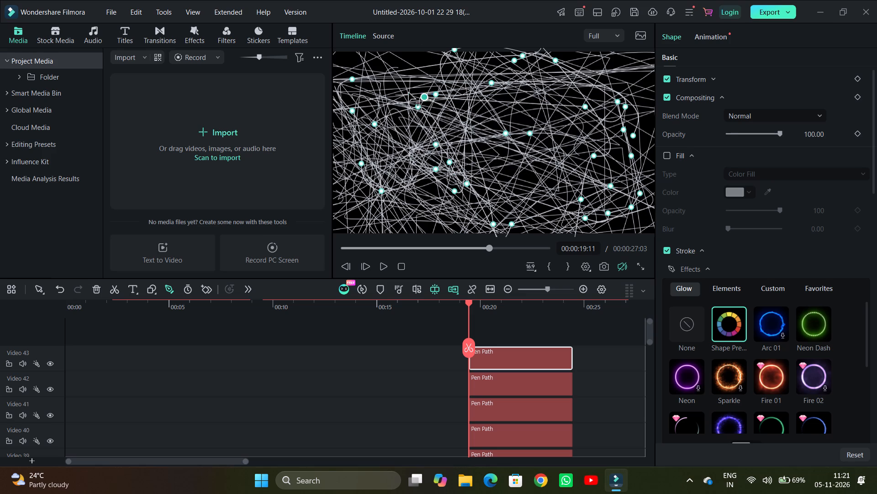
# Sweep the active pen path point past the frame's left edge, around its upper left and upper centre, and back to the left edge.
pyautogui.moveTo(408, 93); pyautogui.dragTo(304, 149)
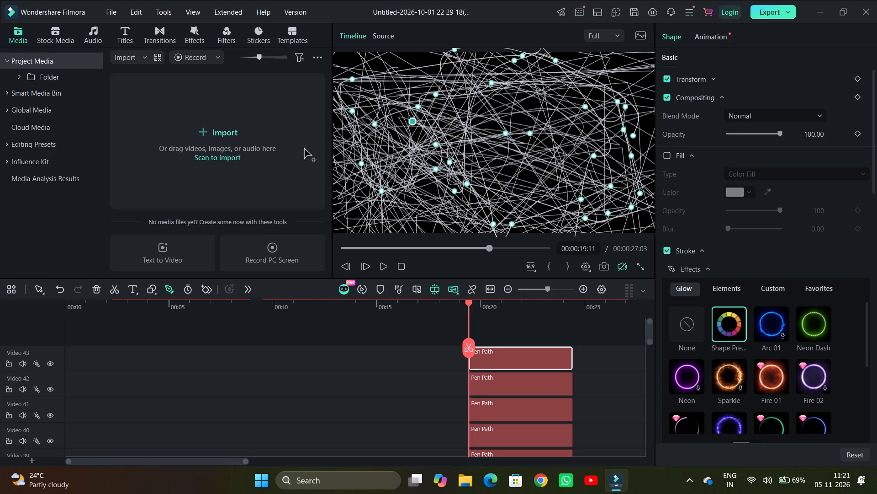
pyautogui.moveTo(304, 149); pyautogui.dragTo(442, 55)
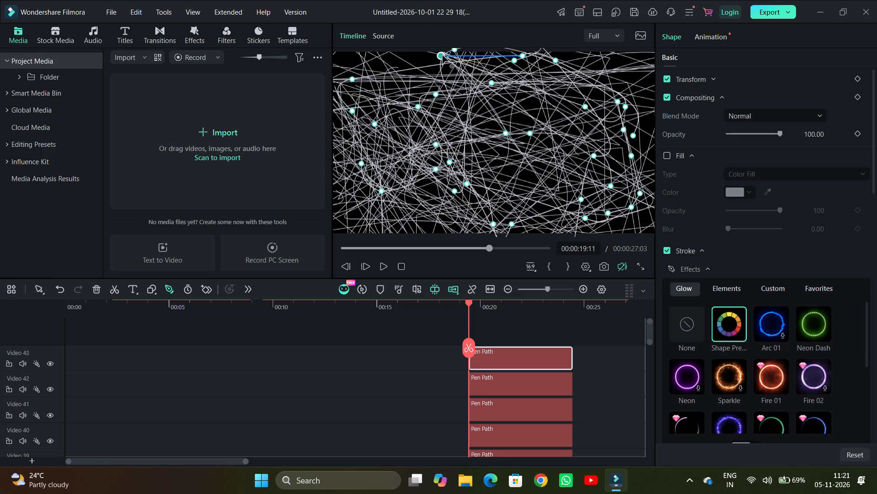
pyautogui.moveTo(442, 55); pyautogui.dragTo(434, 78)
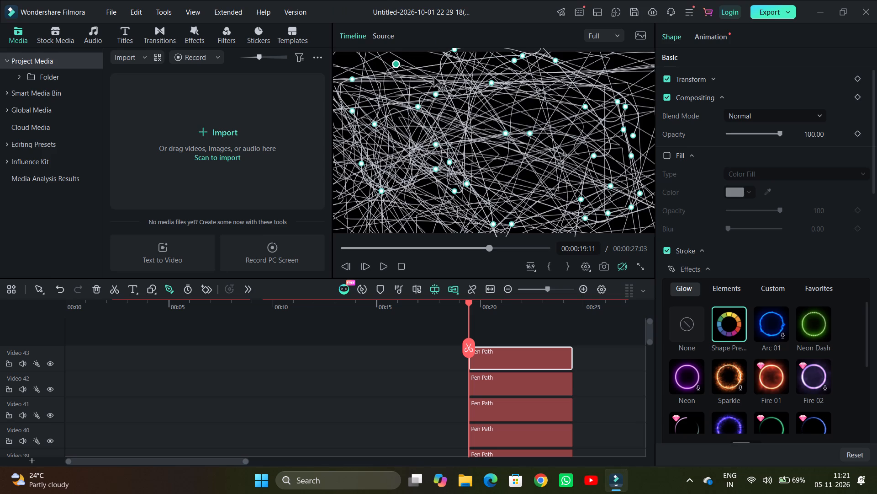
pyautogui.moveTo(434, 78); pyautogui.dragTo(393, 80)
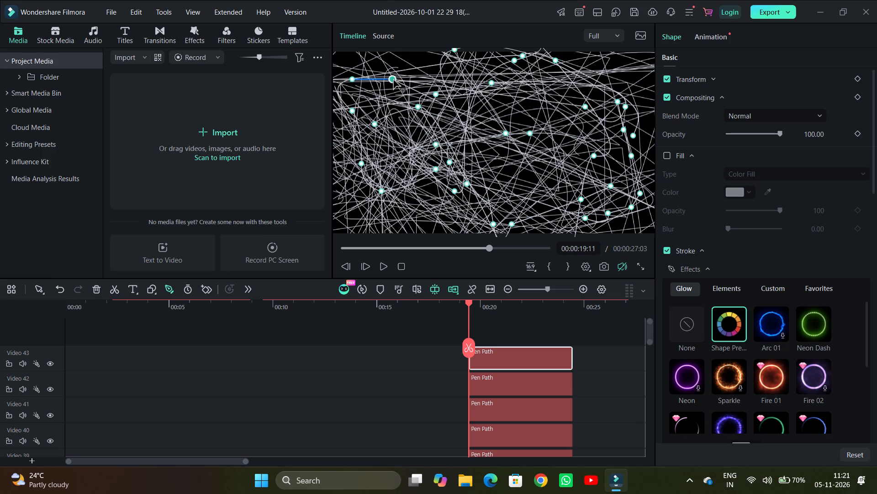
pyautogui.moveTo(393, 80); pyautogui.dragTo(382, 72)
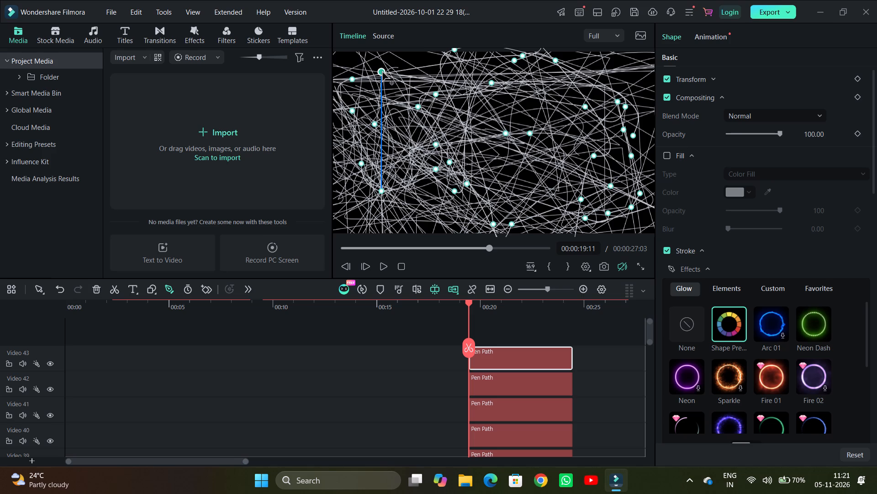
pyautogui.moveTo(382, 72); pyautogui.dragTo(371, 150)
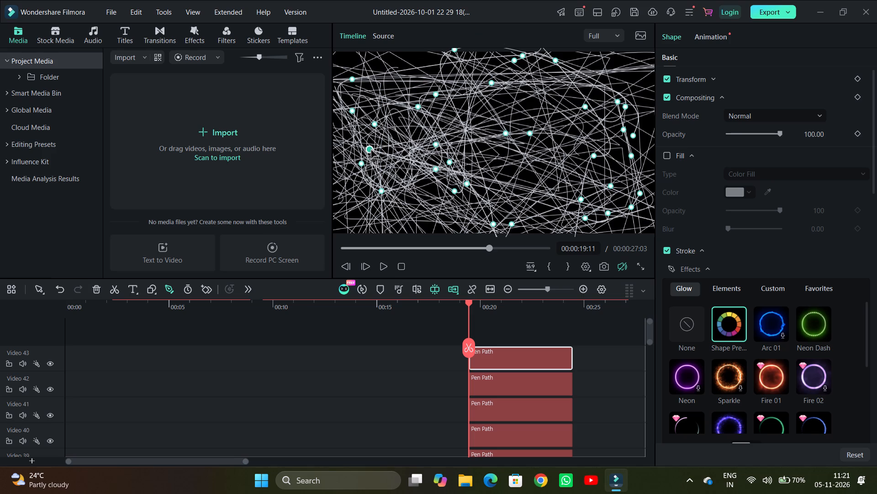
pyautogui.moveTo(371, 150); pyautogui.dragTo(517, 71)
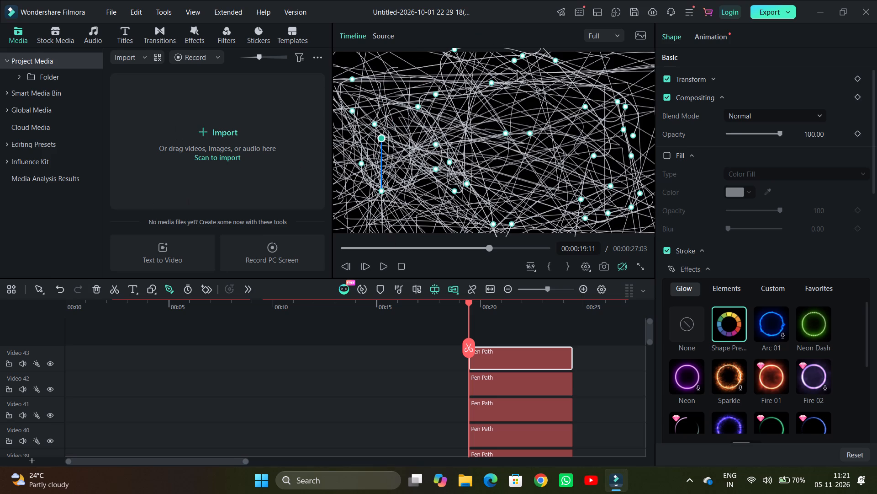
pyautogui.moveTo(517, 71); pyautogui.dragTo(331, 97)
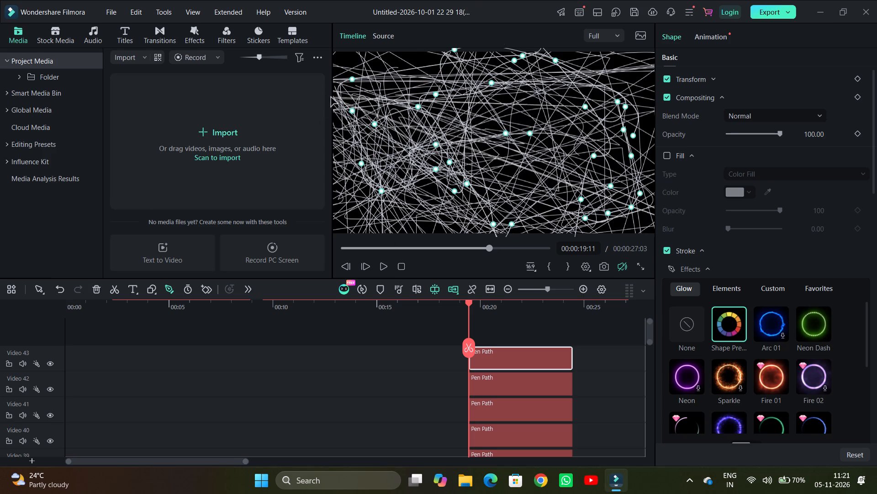
# Bring the active pen path point over the frame's top edge and place it on the right edge, slightly above mid-height.
pyautogui.moveTo(331, 97); pyautogui.dragTo(536, 27)
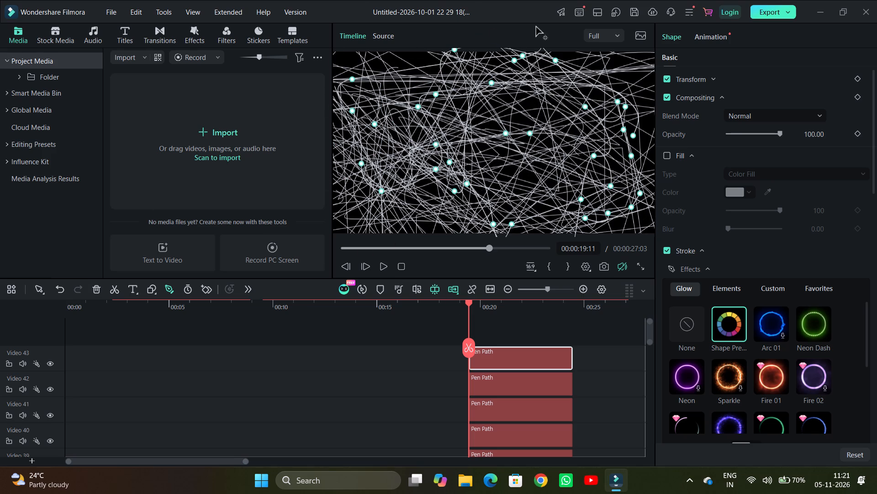
pyautogui.moveTo(536, 27); pyautogui.dragTo(550, 40)
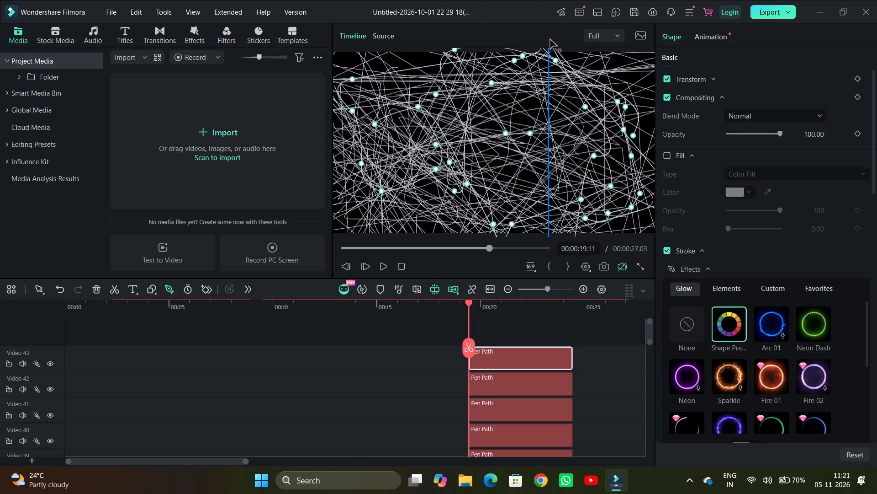
pyautogui.moveTo(550, 40); pyautogui.dragTo(671, 133)
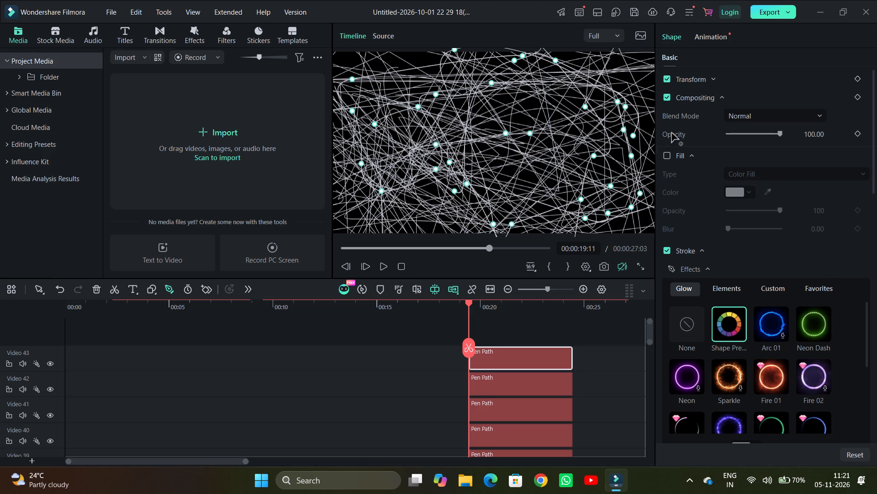
pyautogui.moveTo(671, 133); pyautogui.dragTo(653, 131)
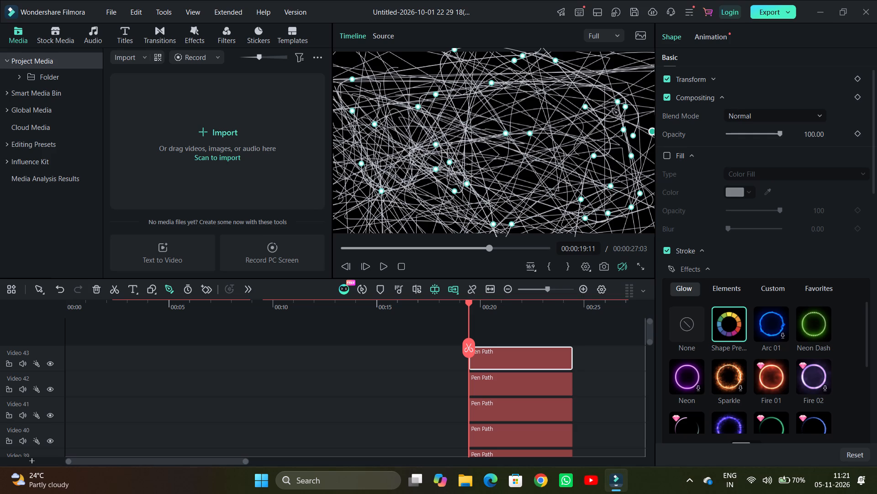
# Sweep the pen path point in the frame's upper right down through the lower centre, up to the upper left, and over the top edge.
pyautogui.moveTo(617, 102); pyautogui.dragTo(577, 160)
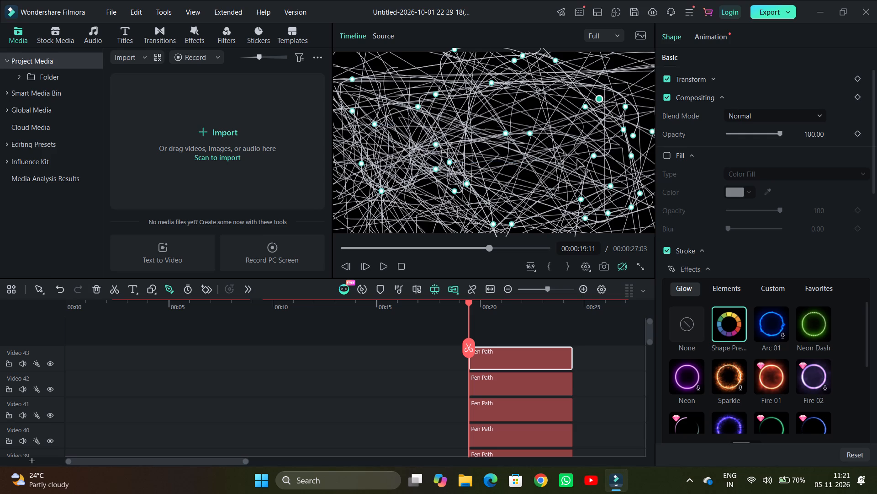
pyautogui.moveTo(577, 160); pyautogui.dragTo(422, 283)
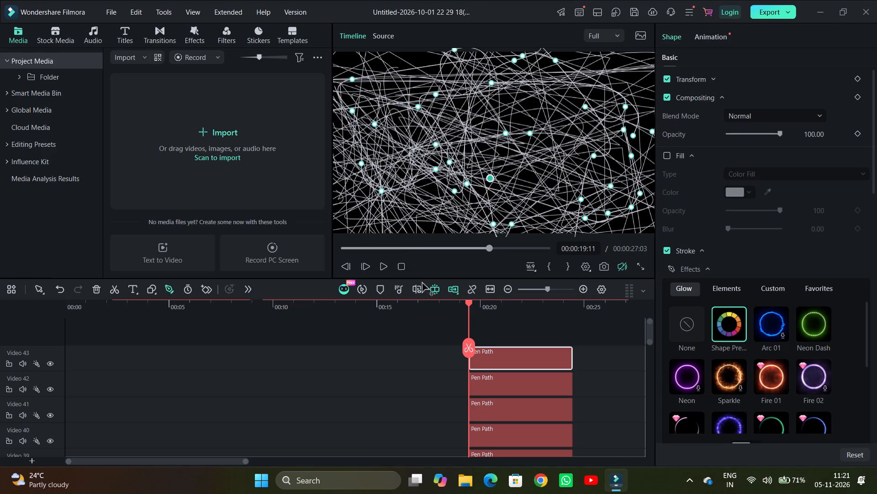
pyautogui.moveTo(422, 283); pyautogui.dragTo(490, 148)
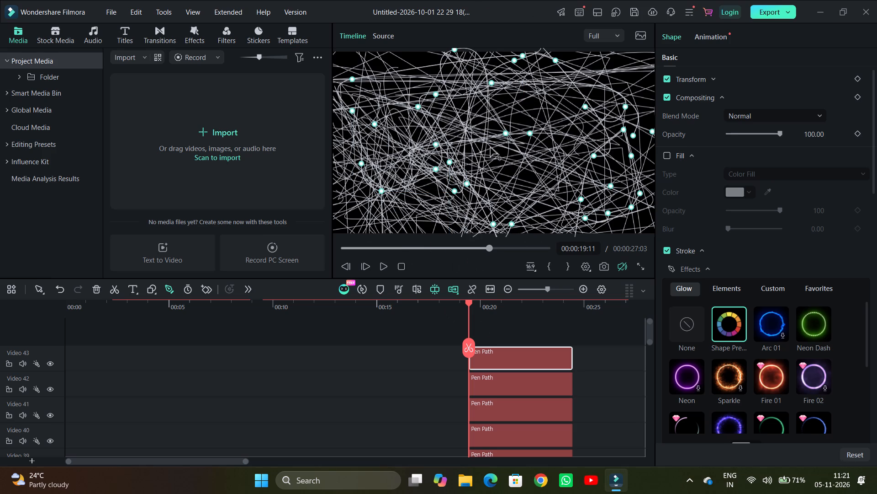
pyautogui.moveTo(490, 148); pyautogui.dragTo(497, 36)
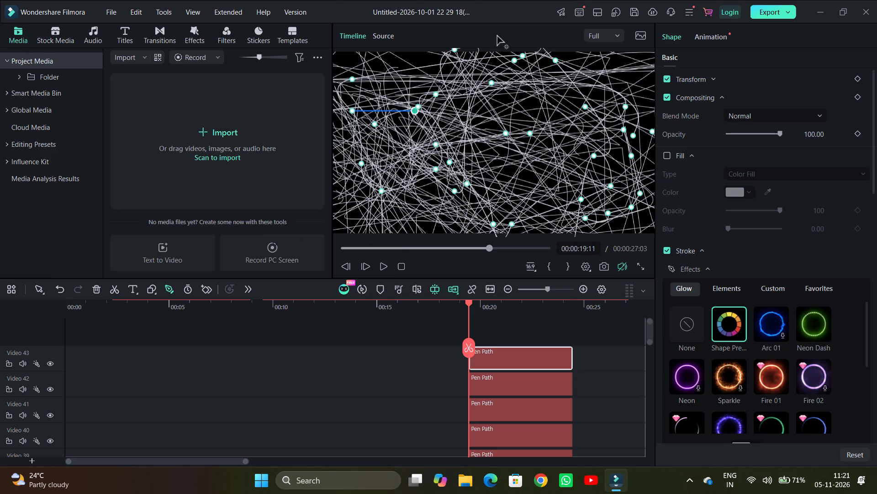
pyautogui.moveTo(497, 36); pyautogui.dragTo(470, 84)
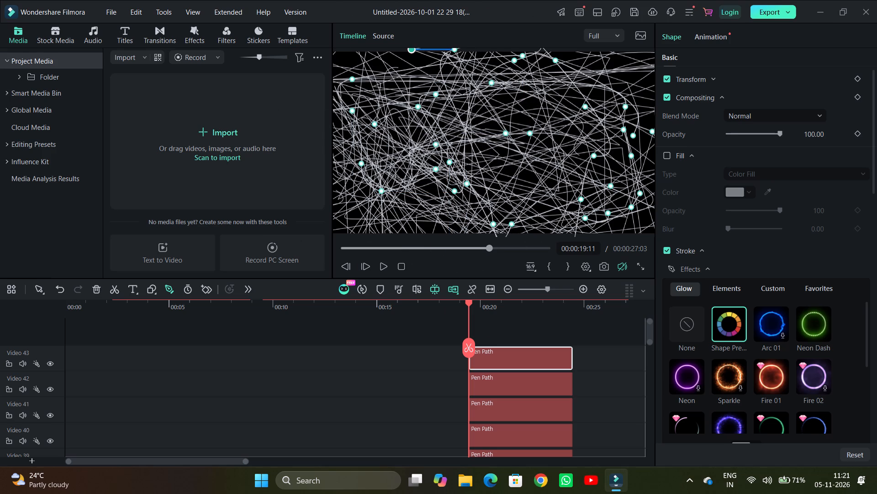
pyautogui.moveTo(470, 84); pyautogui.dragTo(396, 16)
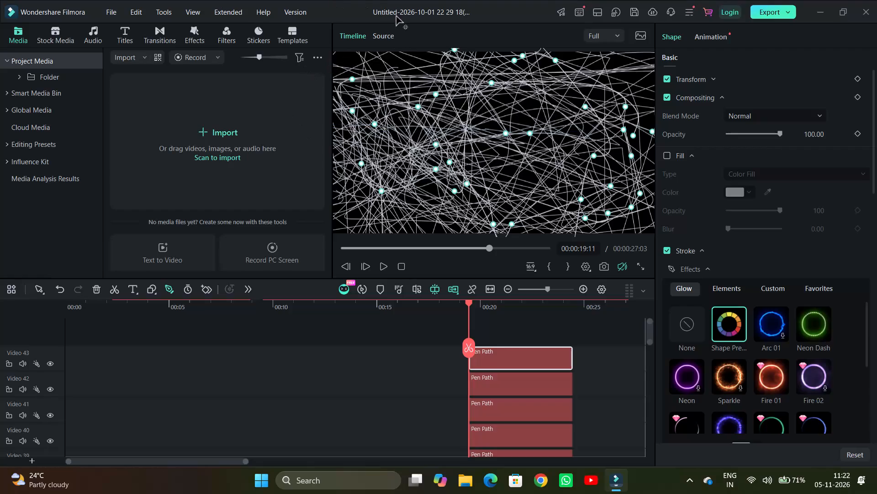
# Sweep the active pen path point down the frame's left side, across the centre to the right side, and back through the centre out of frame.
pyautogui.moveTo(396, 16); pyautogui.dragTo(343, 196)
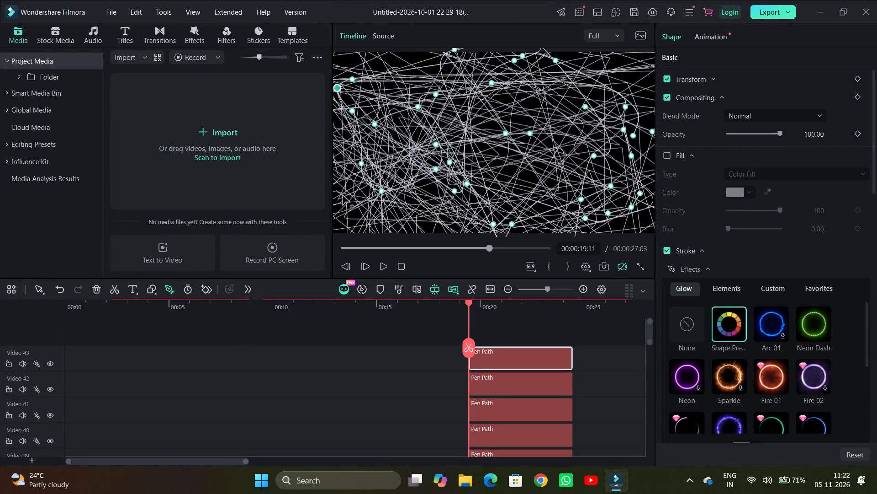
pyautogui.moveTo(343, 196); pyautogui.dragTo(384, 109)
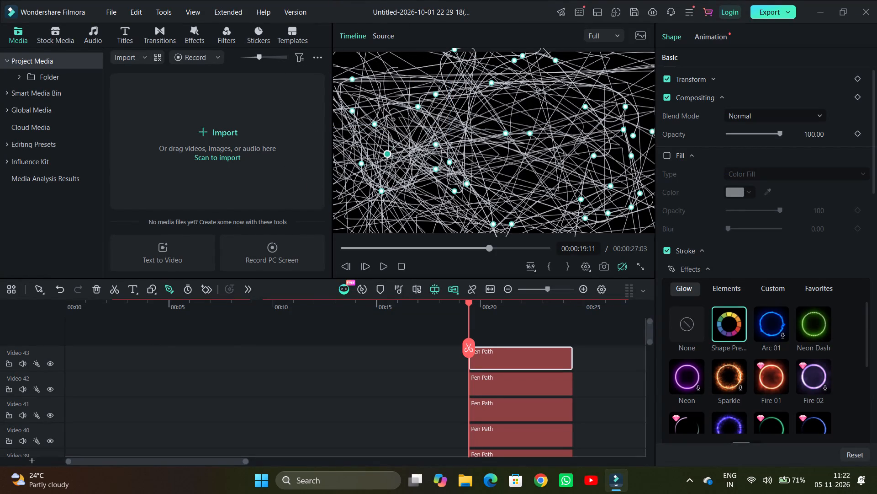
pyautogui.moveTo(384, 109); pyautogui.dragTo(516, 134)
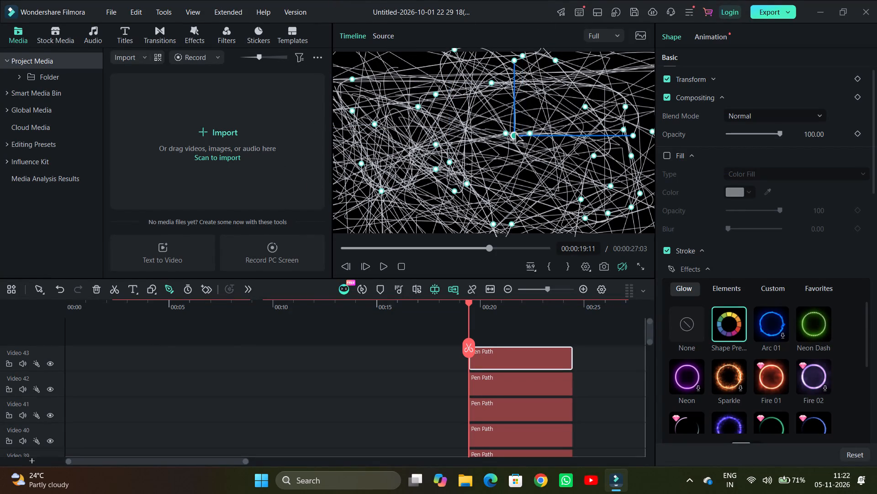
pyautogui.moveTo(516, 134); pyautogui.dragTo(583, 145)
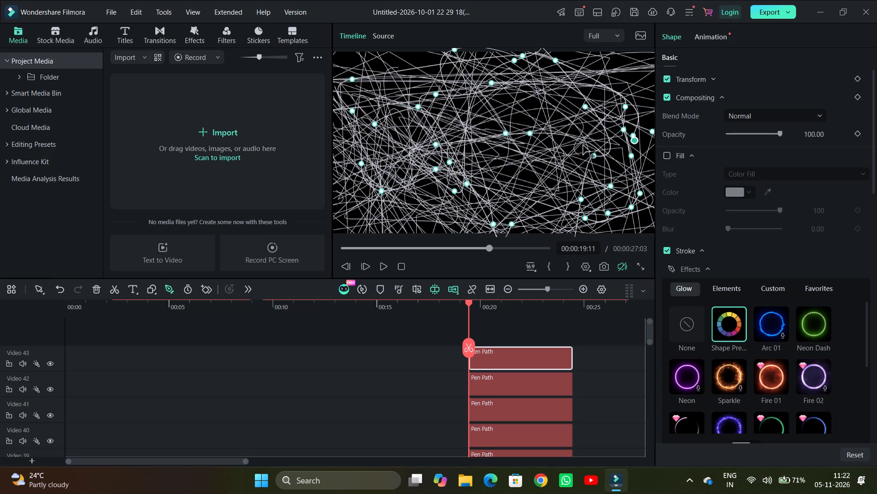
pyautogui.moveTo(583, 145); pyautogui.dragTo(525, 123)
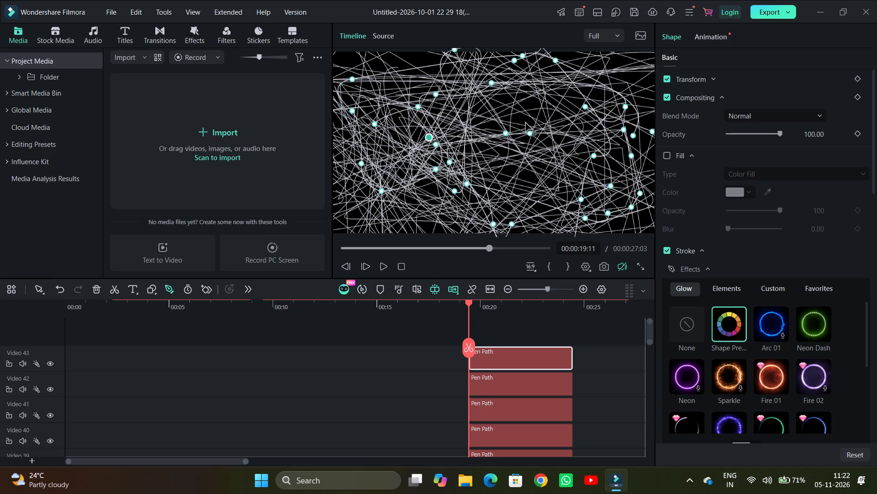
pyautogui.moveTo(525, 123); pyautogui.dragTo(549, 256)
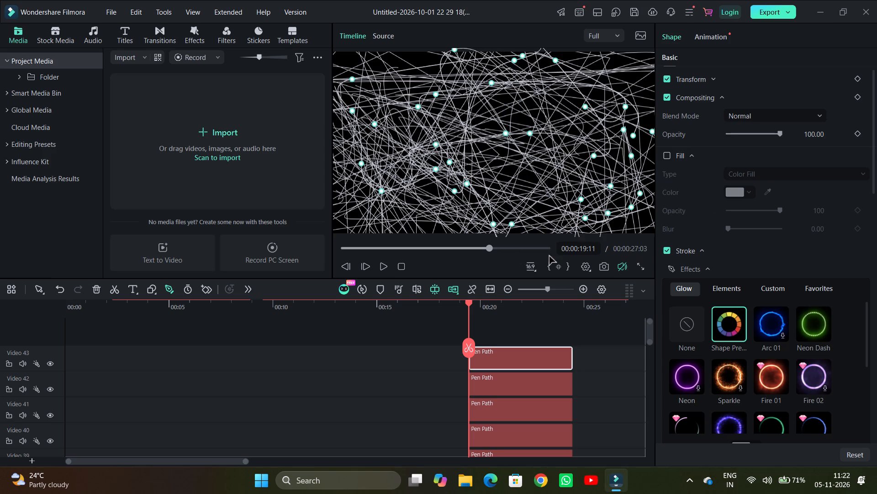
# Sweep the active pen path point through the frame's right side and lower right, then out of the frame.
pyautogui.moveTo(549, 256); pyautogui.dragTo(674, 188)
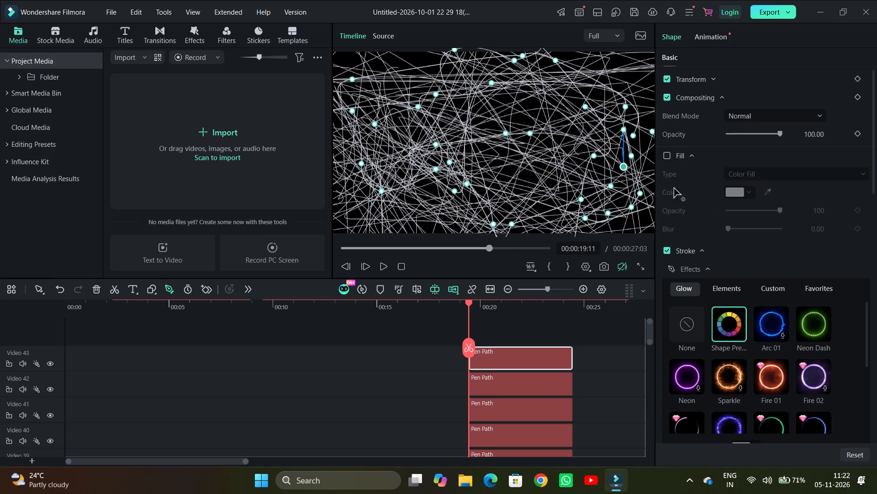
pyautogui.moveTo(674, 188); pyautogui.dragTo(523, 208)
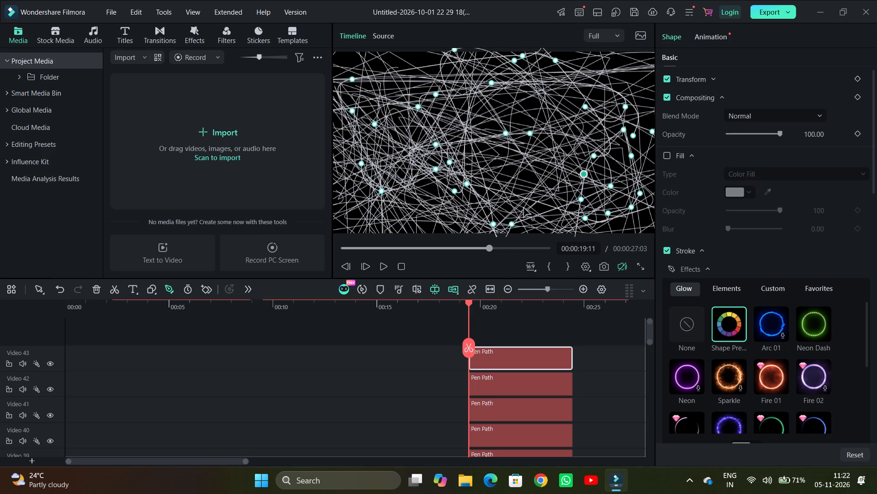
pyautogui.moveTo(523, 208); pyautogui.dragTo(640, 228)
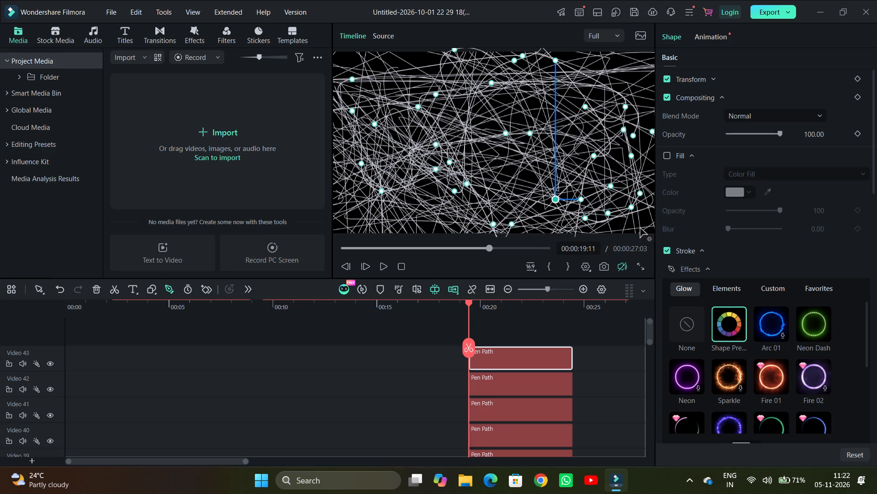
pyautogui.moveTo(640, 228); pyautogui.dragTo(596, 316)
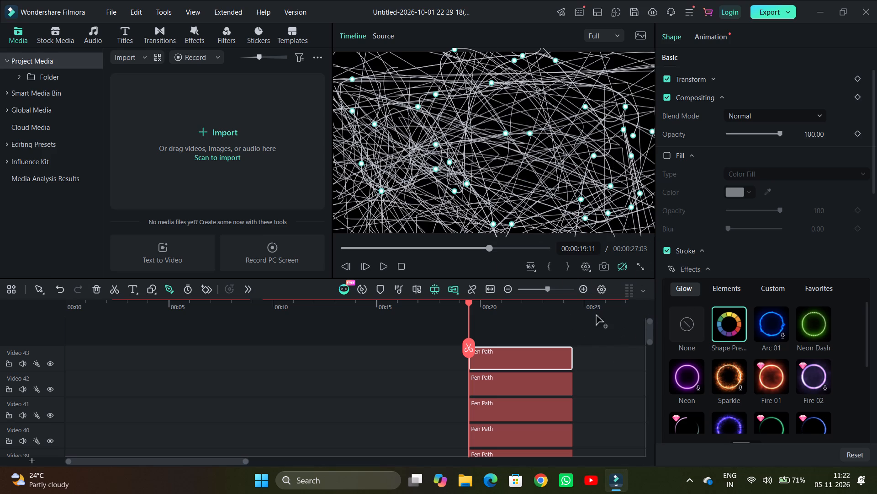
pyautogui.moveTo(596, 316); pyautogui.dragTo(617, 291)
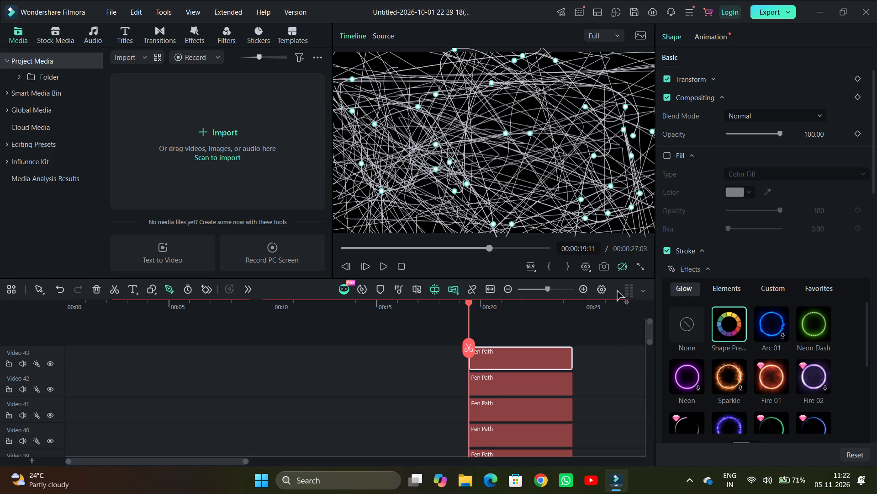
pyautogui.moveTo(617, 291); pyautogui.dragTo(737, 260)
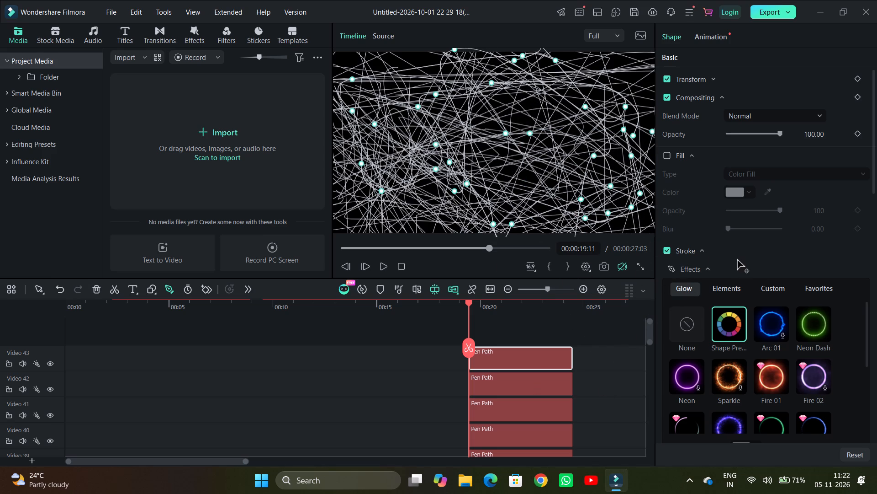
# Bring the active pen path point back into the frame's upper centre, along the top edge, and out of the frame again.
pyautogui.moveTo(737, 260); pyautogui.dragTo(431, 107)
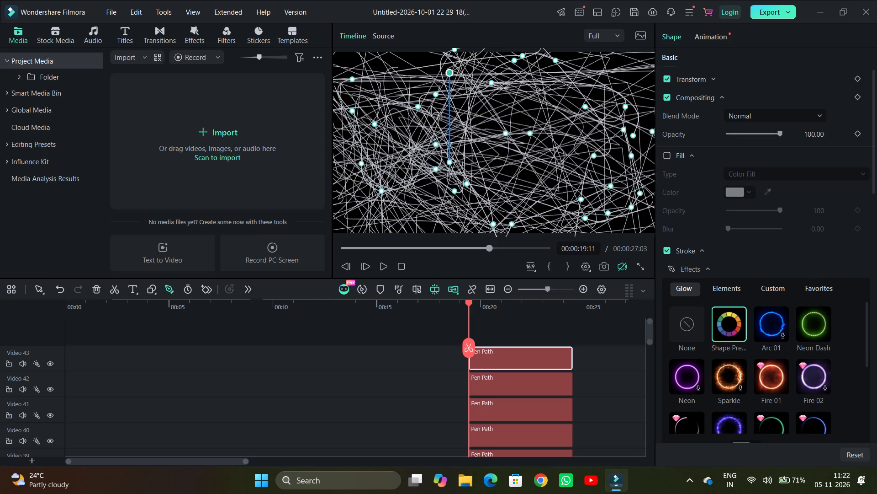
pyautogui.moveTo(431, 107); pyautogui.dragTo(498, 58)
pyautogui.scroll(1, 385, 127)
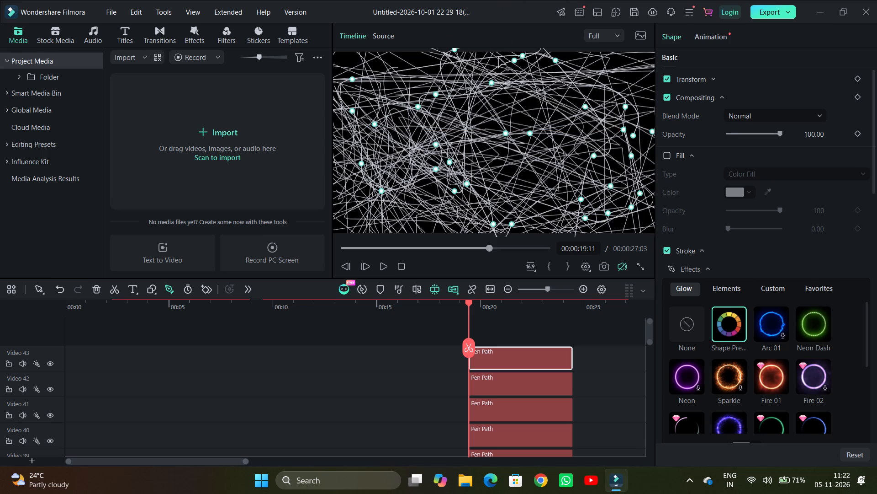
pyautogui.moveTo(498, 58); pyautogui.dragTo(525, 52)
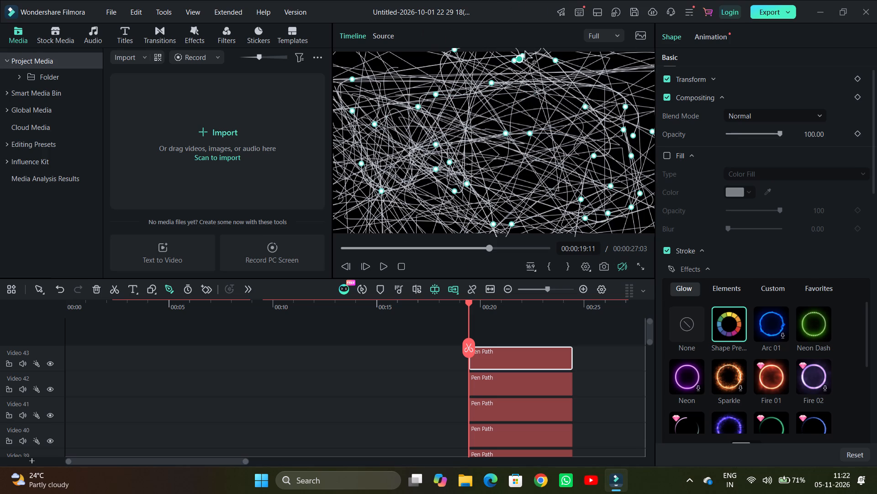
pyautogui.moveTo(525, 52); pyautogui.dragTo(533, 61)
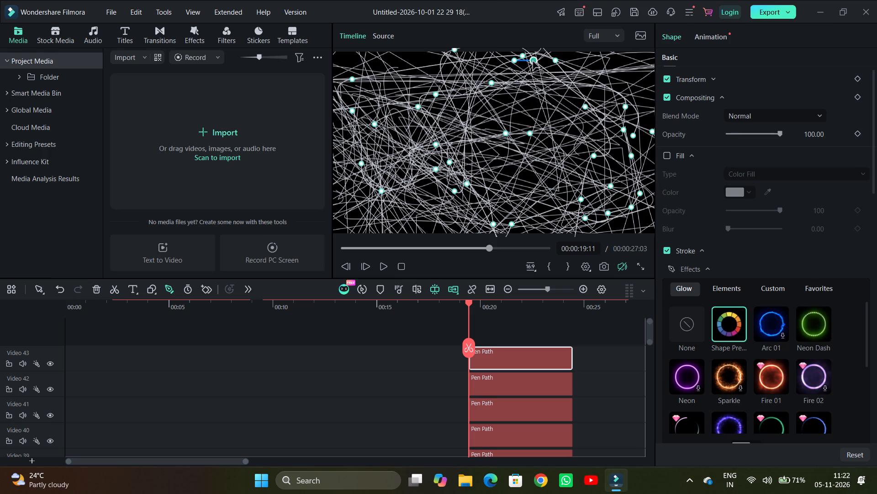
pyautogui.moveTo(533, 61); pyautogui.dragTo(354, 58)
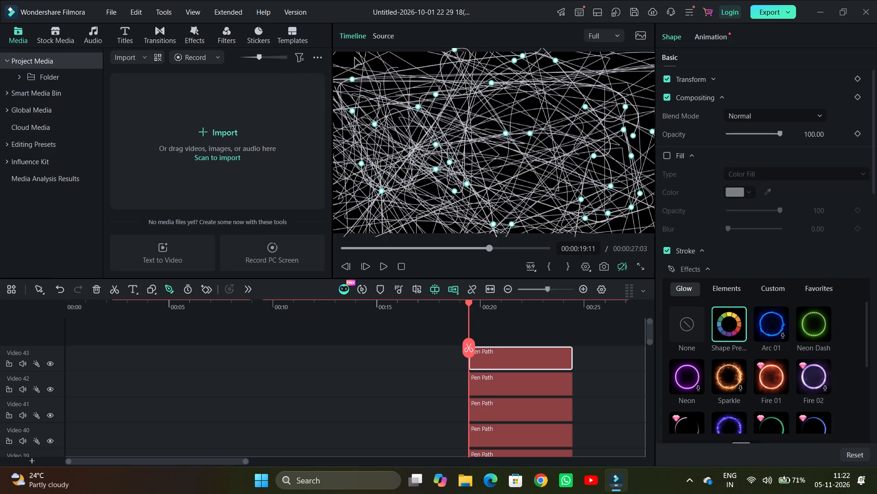
# Sweep the active pen path point through the frame's lower left, past the left edge, and leave it outside the frame.
pyautogui.moveTo(354, 58); pyautogui.dragTo(312, 8)
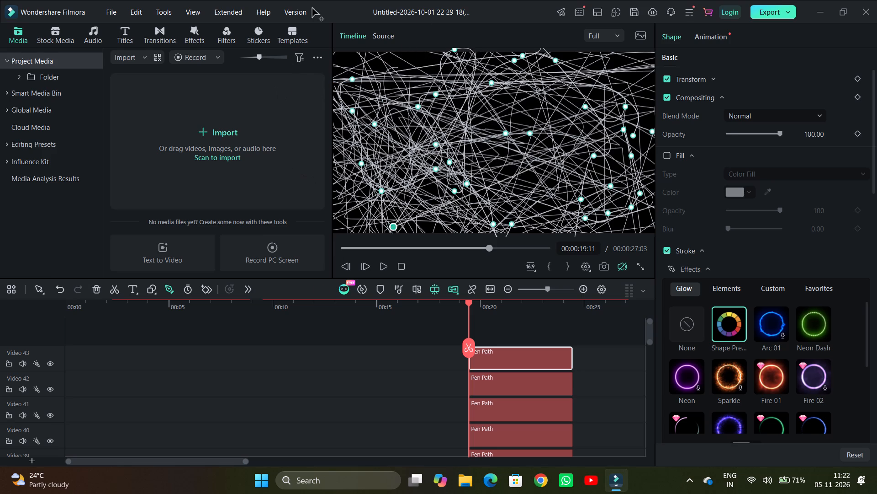
pyautogui.moveTo(312, 8); pyautogui.dragTo(291, 138)
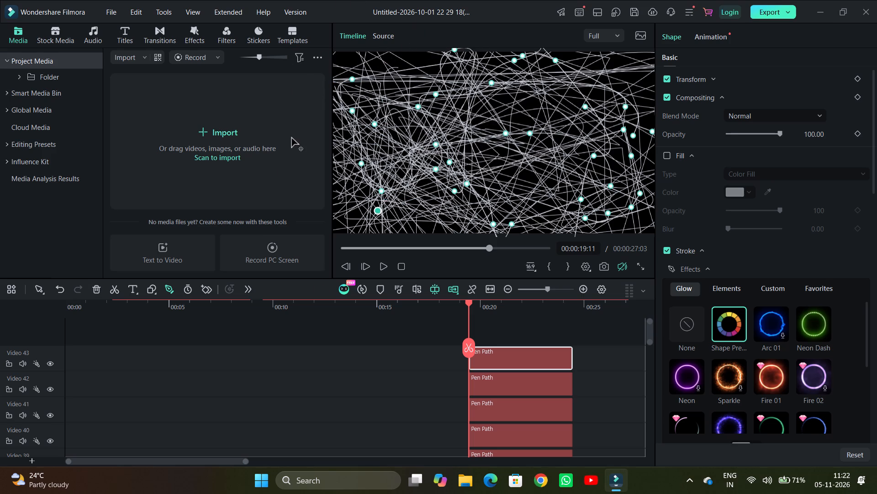
pyautogui.moveTo(291, 138); pyautogui.dragTo(256, 80)
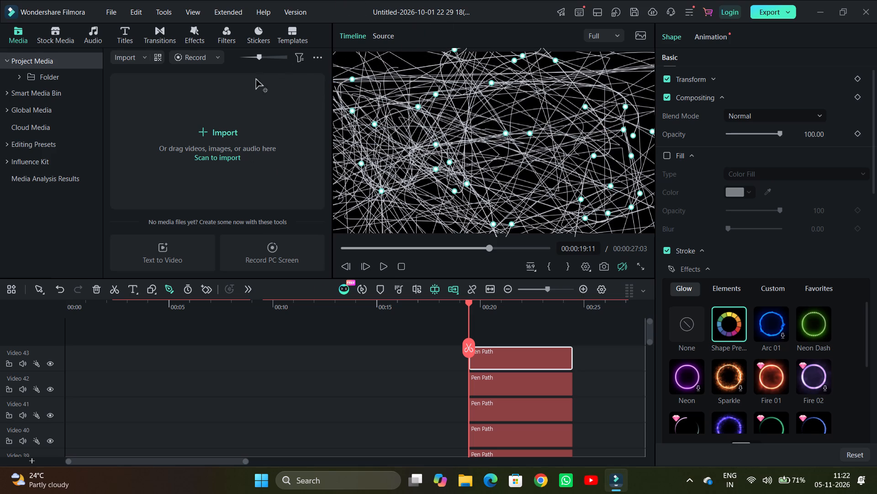
pyautogui.moveTo(256, 80); pyautogui.dragTo(267, 136)
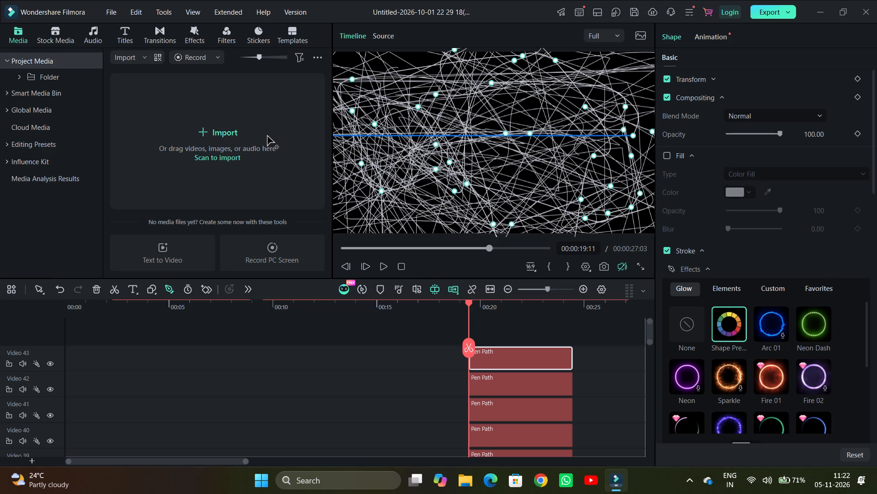
pyautogui.moveTo(267, 136); pyautogui.dragTo(273, 285)
pyautogui.hscroll(1, 275, 130)
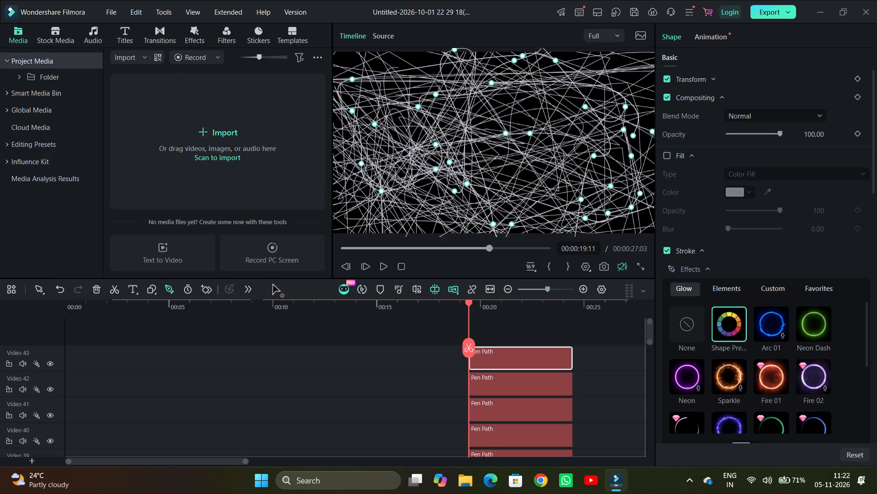
pyautogui.moveTo(273, 285); pyautogui.dragTo(349, 272)
pyautogui.scroll(-1, 417, 188)
pyautogui.scroll(2, 417, 188)
pyautogui.scroll(-1, 417, 188)
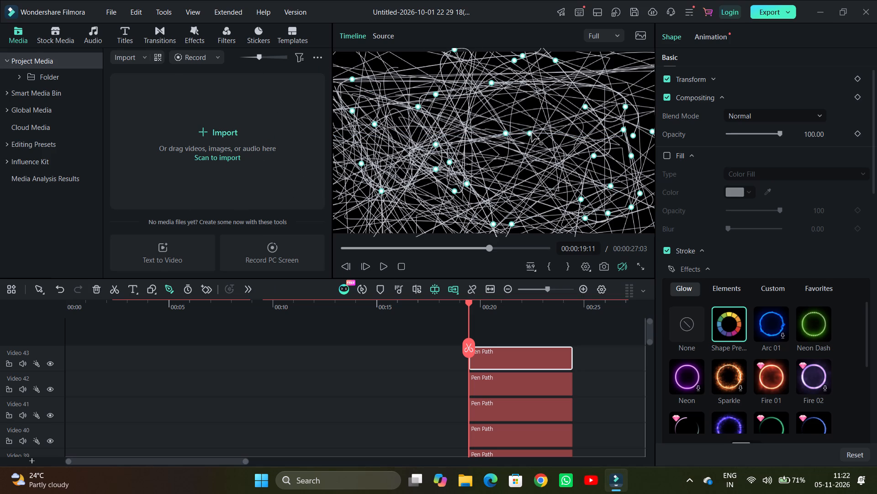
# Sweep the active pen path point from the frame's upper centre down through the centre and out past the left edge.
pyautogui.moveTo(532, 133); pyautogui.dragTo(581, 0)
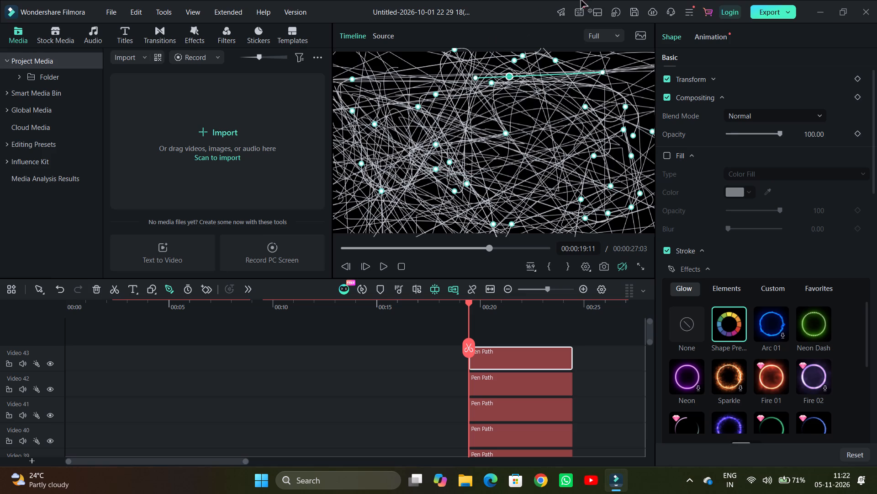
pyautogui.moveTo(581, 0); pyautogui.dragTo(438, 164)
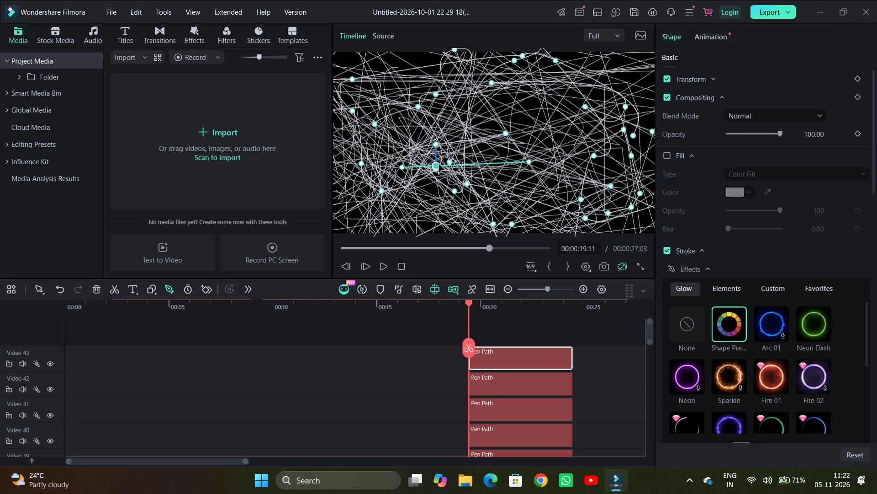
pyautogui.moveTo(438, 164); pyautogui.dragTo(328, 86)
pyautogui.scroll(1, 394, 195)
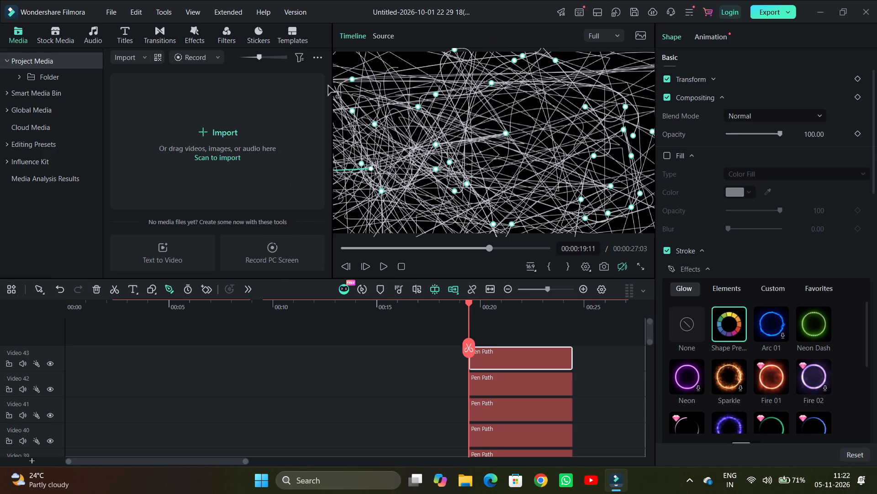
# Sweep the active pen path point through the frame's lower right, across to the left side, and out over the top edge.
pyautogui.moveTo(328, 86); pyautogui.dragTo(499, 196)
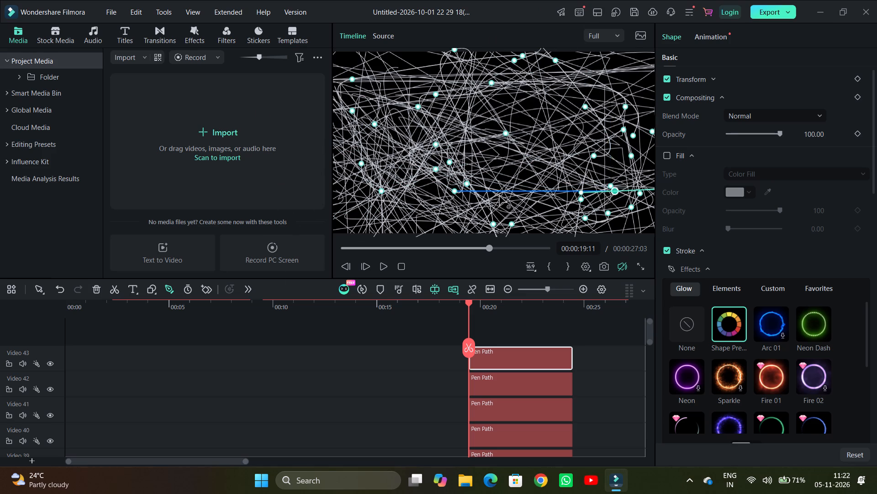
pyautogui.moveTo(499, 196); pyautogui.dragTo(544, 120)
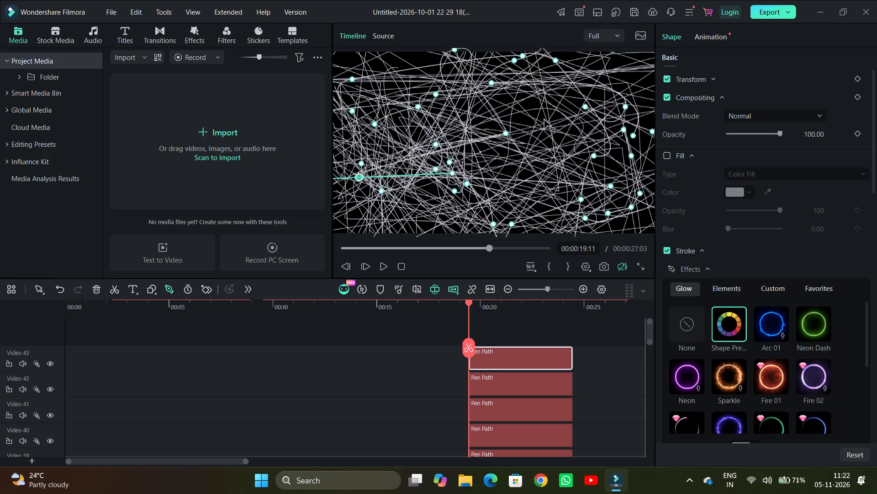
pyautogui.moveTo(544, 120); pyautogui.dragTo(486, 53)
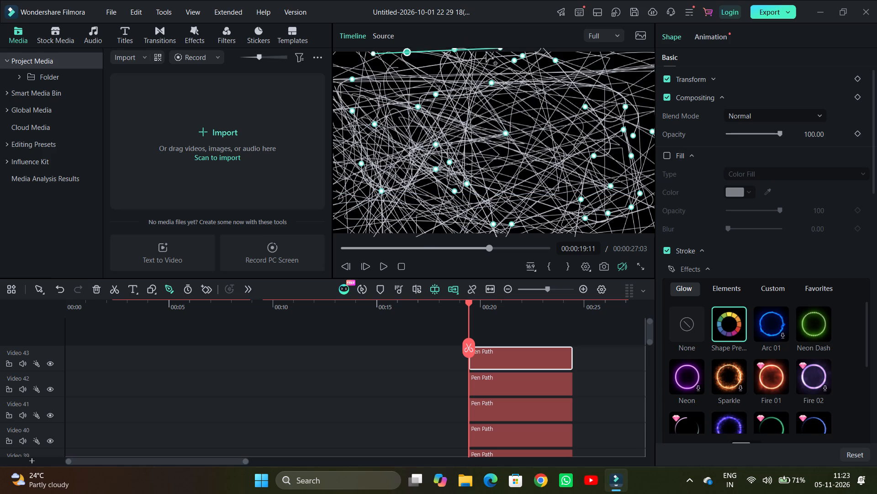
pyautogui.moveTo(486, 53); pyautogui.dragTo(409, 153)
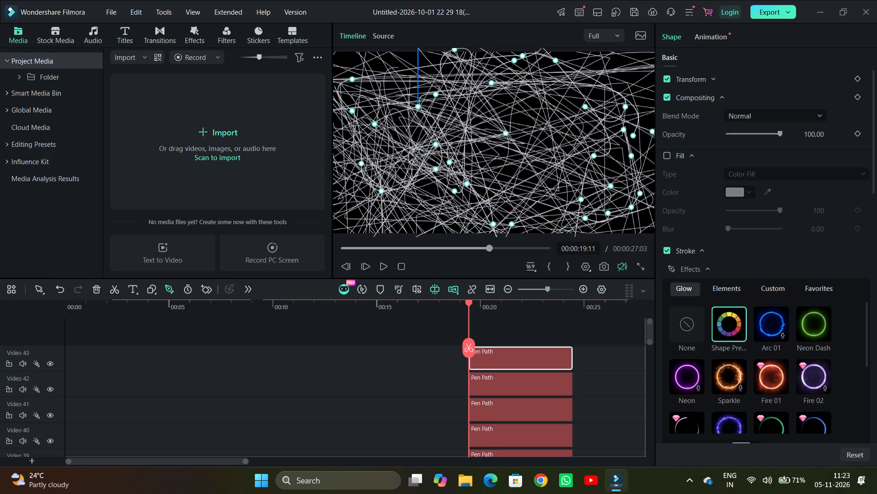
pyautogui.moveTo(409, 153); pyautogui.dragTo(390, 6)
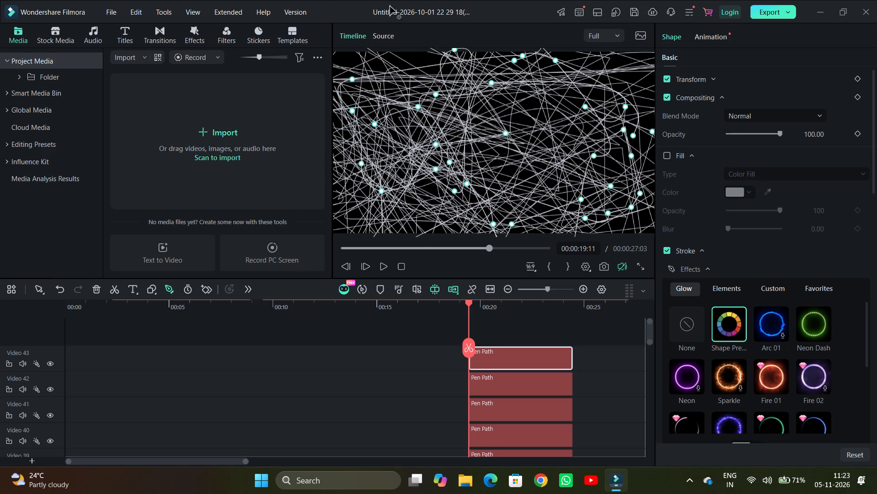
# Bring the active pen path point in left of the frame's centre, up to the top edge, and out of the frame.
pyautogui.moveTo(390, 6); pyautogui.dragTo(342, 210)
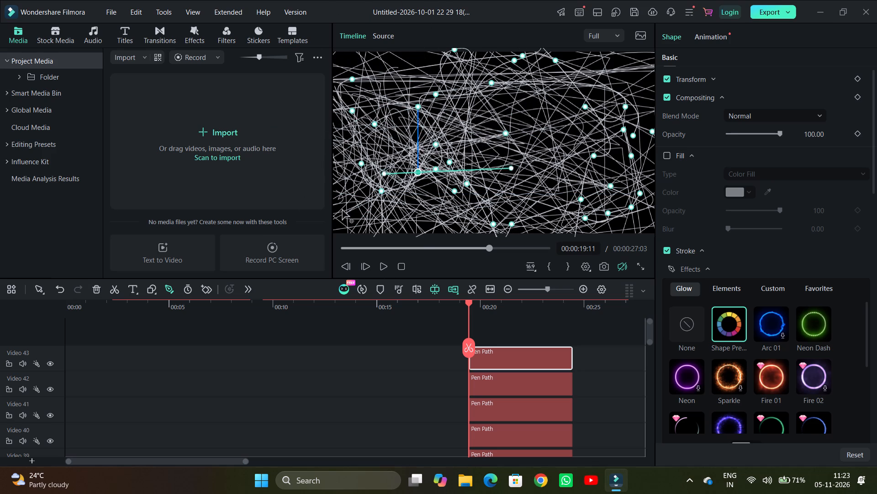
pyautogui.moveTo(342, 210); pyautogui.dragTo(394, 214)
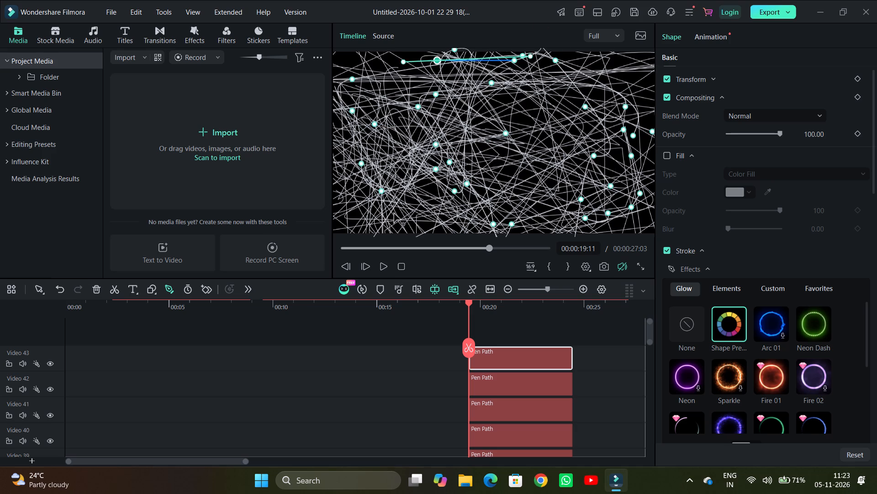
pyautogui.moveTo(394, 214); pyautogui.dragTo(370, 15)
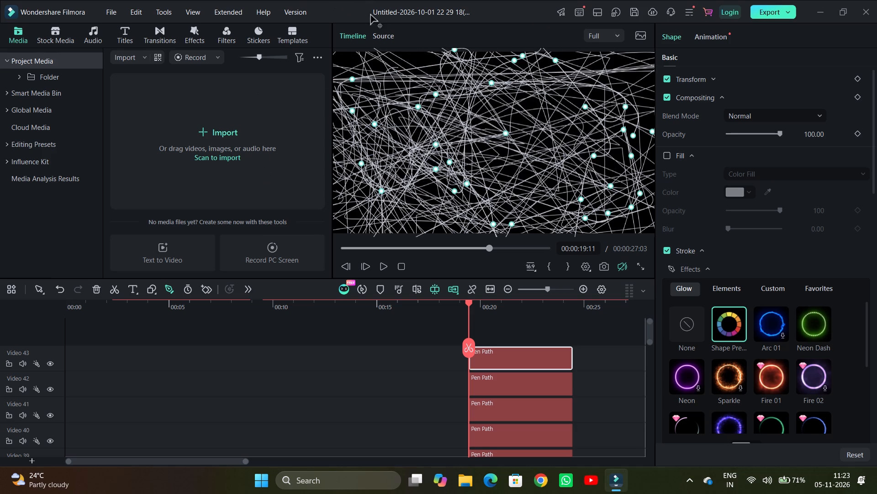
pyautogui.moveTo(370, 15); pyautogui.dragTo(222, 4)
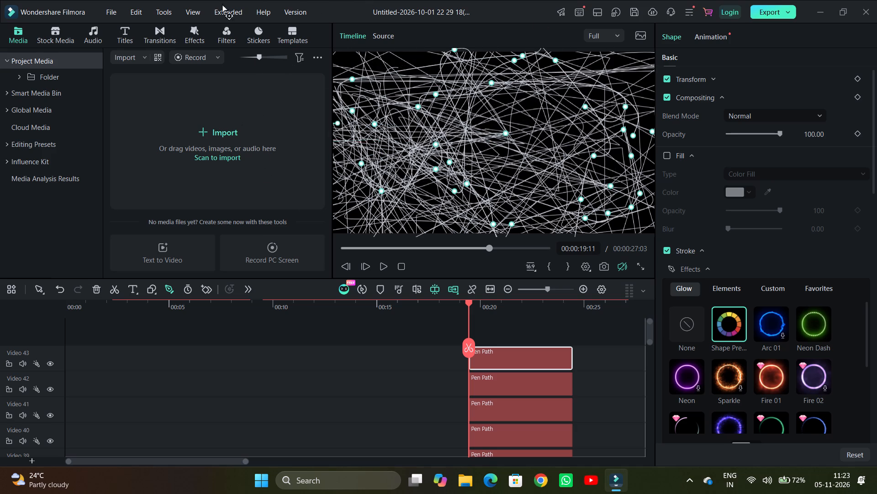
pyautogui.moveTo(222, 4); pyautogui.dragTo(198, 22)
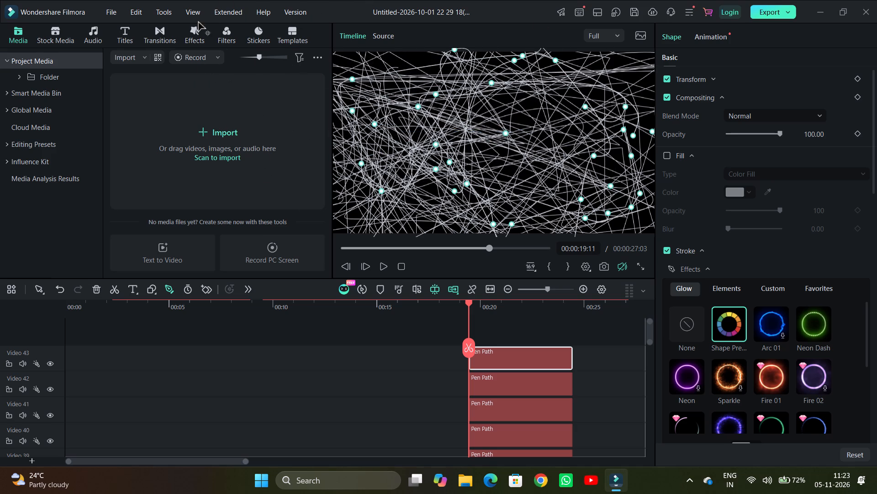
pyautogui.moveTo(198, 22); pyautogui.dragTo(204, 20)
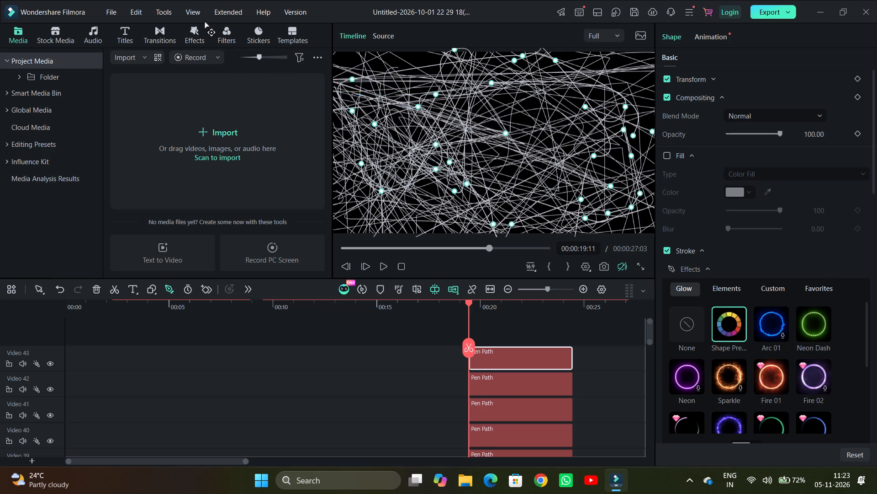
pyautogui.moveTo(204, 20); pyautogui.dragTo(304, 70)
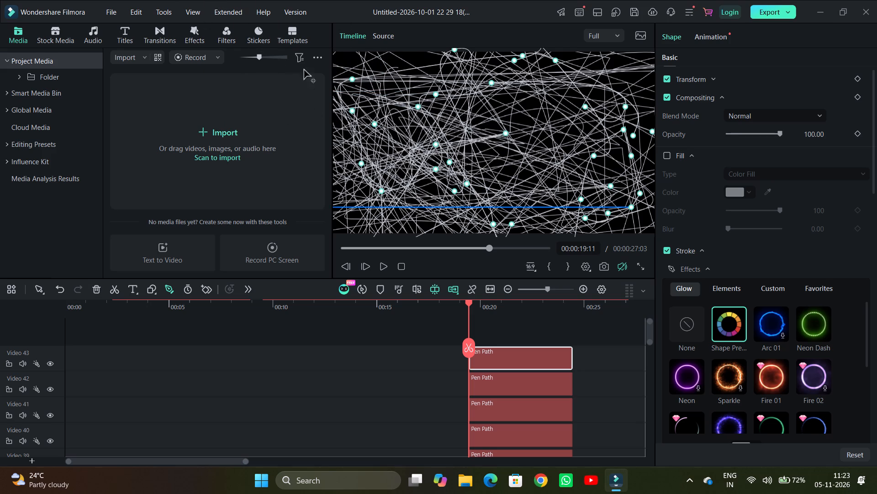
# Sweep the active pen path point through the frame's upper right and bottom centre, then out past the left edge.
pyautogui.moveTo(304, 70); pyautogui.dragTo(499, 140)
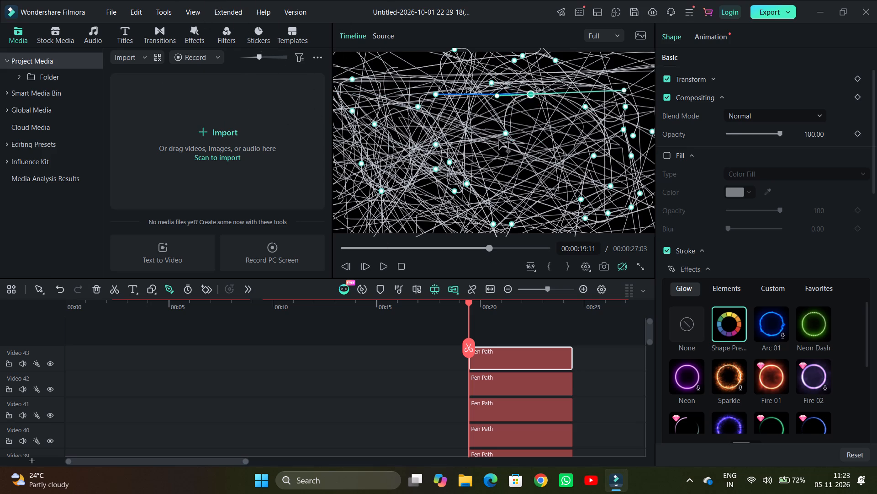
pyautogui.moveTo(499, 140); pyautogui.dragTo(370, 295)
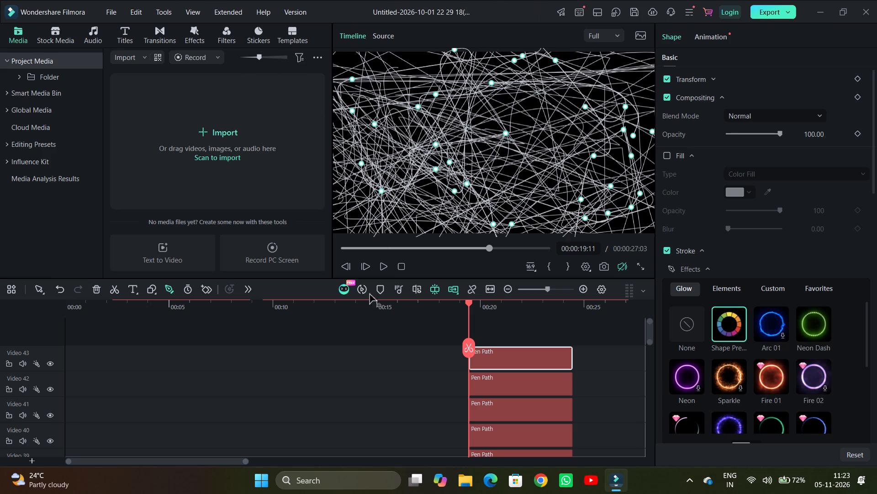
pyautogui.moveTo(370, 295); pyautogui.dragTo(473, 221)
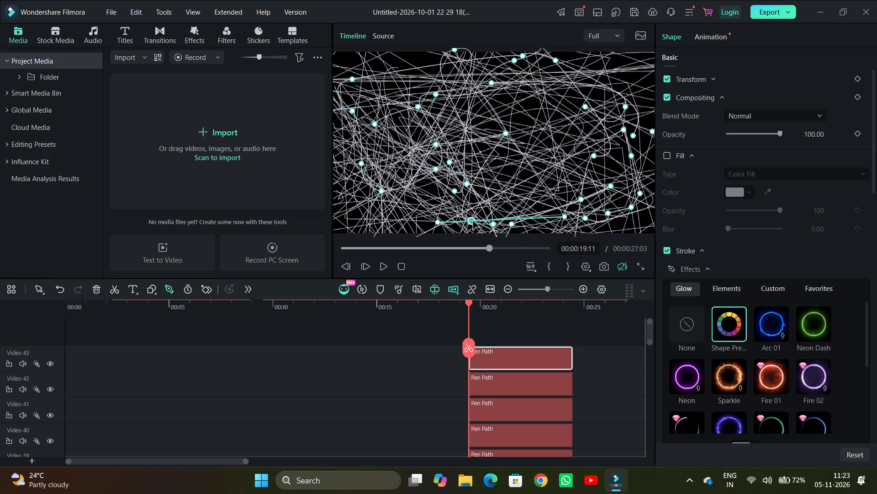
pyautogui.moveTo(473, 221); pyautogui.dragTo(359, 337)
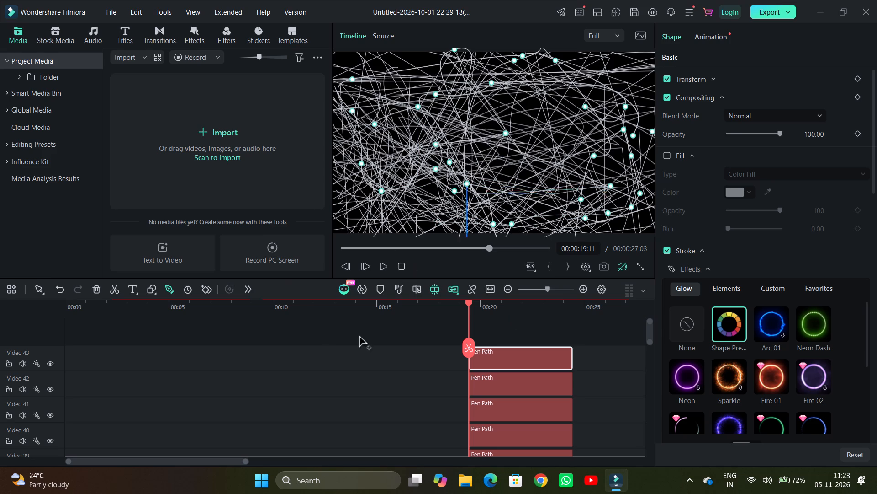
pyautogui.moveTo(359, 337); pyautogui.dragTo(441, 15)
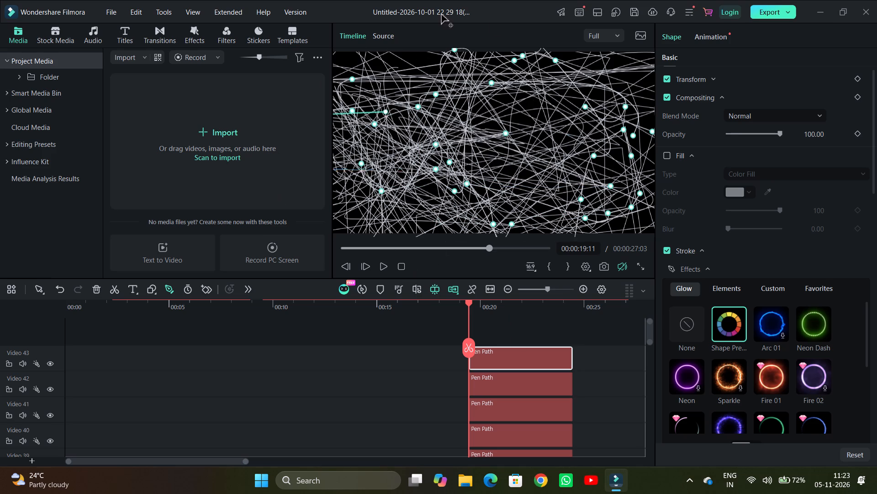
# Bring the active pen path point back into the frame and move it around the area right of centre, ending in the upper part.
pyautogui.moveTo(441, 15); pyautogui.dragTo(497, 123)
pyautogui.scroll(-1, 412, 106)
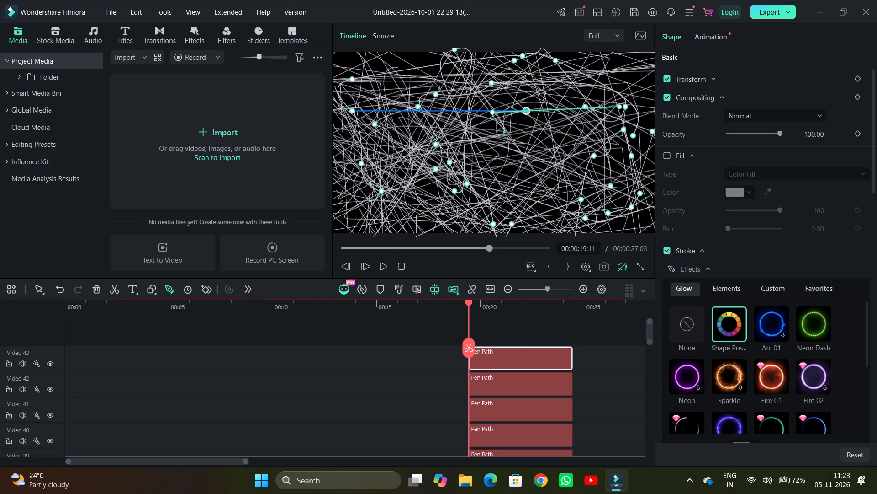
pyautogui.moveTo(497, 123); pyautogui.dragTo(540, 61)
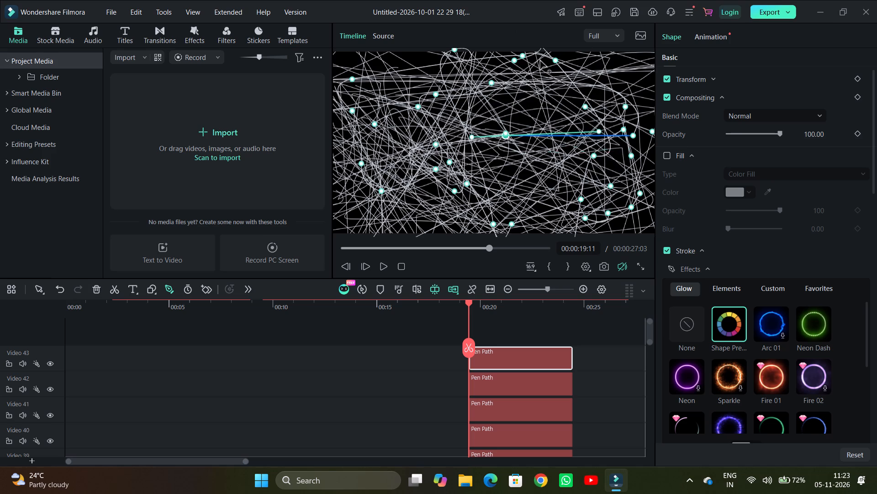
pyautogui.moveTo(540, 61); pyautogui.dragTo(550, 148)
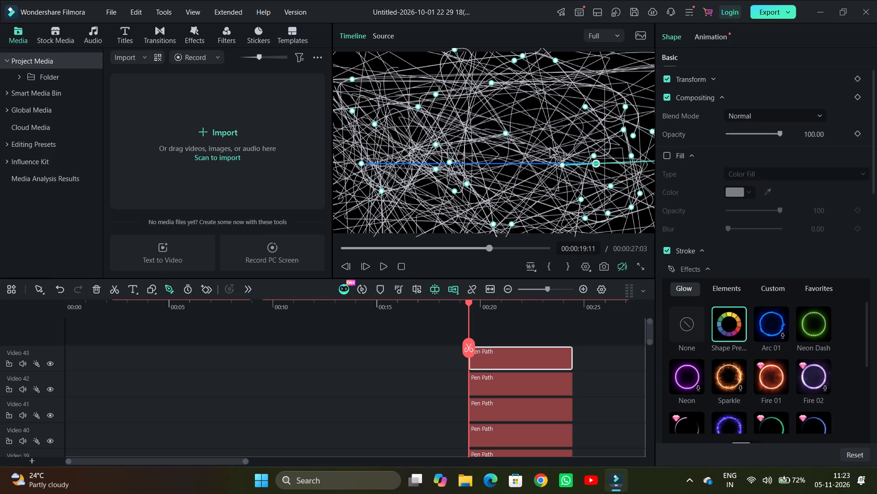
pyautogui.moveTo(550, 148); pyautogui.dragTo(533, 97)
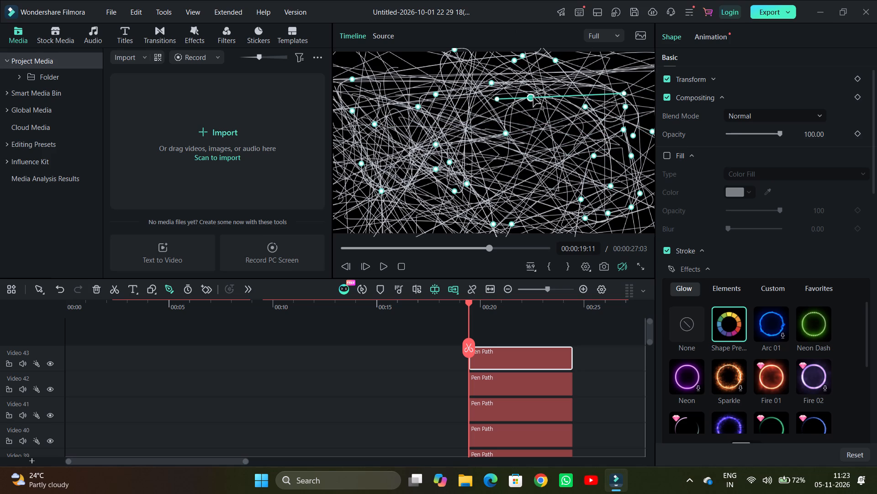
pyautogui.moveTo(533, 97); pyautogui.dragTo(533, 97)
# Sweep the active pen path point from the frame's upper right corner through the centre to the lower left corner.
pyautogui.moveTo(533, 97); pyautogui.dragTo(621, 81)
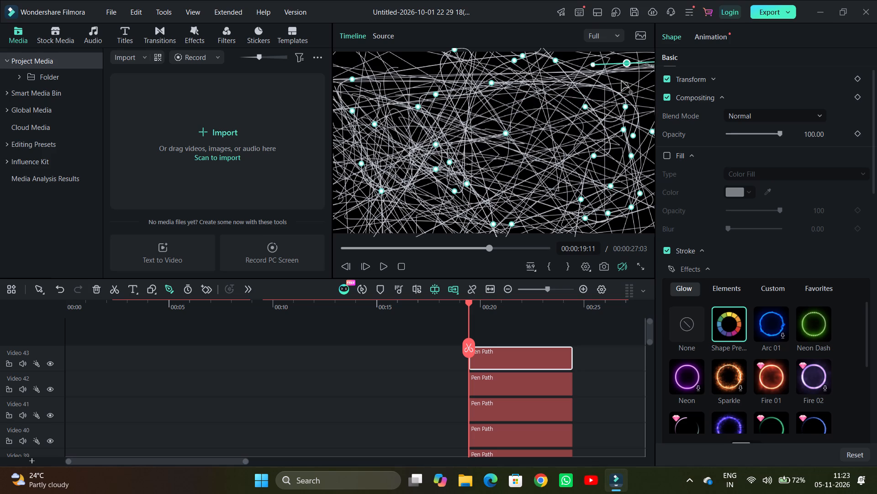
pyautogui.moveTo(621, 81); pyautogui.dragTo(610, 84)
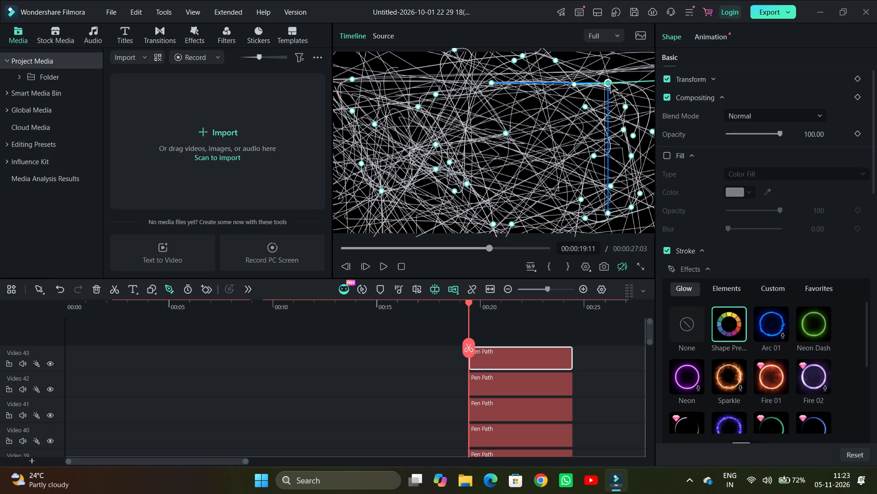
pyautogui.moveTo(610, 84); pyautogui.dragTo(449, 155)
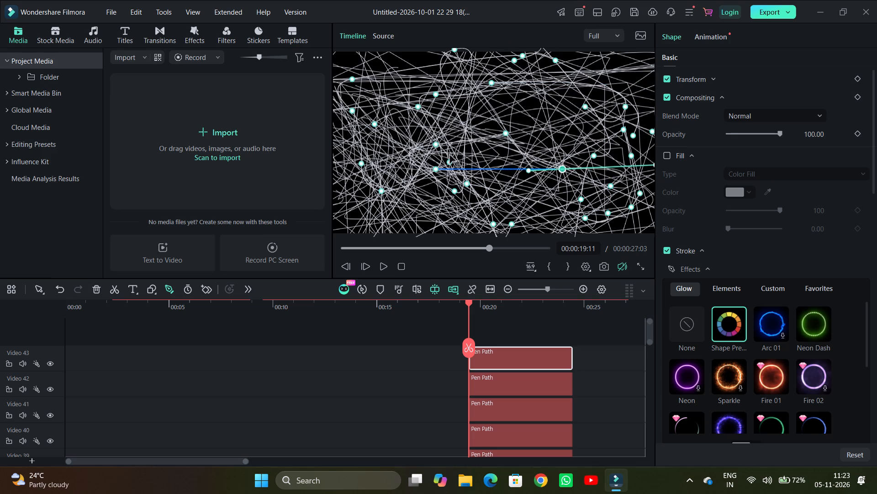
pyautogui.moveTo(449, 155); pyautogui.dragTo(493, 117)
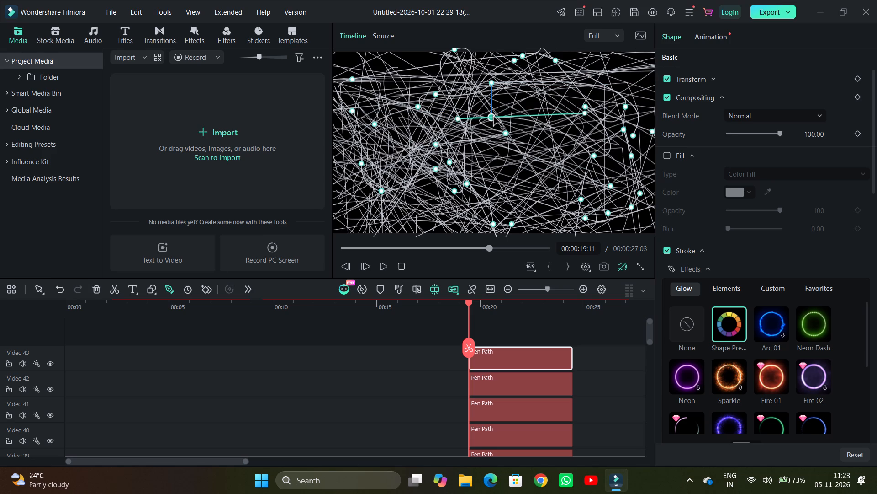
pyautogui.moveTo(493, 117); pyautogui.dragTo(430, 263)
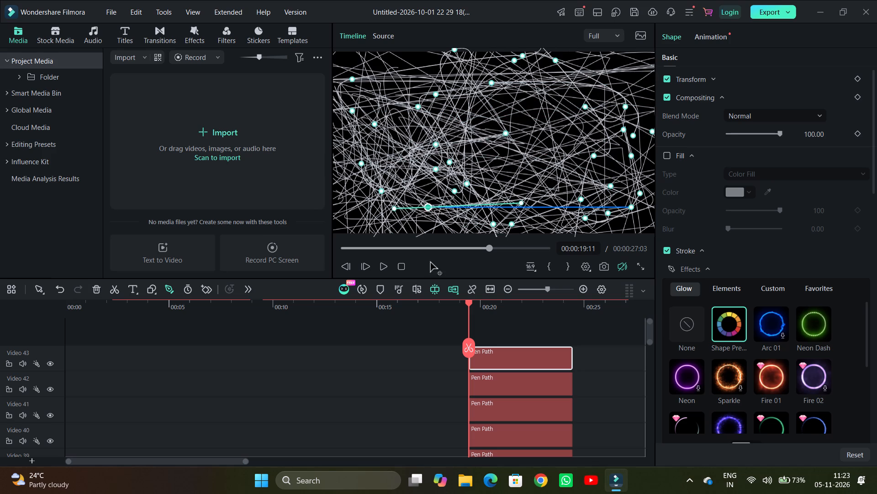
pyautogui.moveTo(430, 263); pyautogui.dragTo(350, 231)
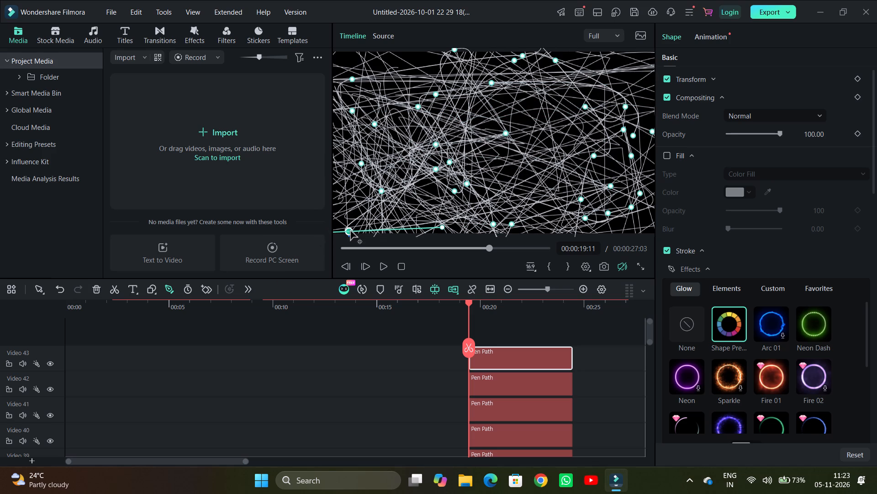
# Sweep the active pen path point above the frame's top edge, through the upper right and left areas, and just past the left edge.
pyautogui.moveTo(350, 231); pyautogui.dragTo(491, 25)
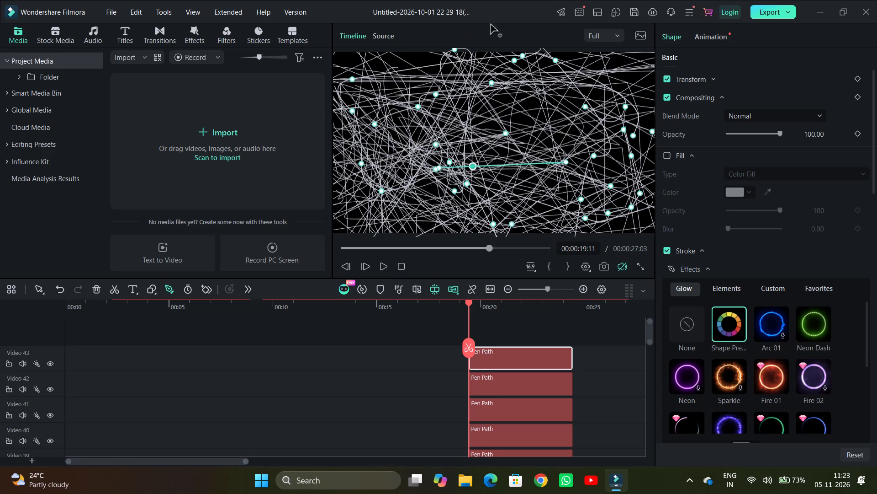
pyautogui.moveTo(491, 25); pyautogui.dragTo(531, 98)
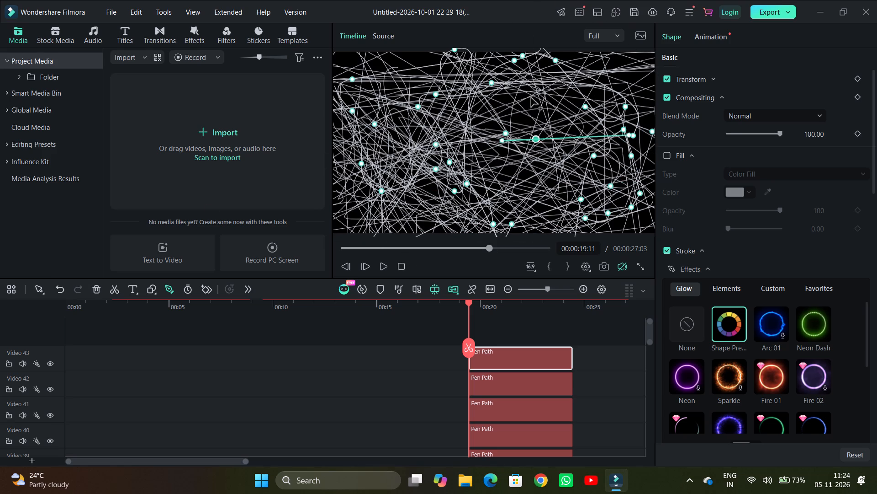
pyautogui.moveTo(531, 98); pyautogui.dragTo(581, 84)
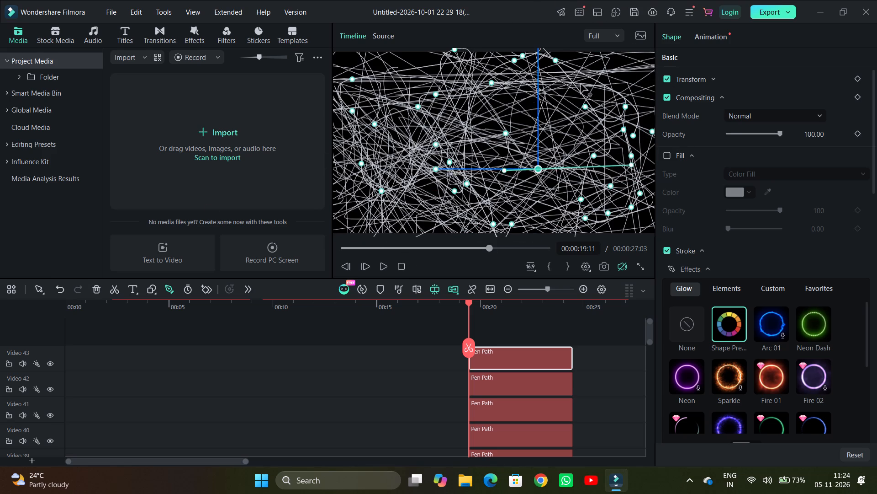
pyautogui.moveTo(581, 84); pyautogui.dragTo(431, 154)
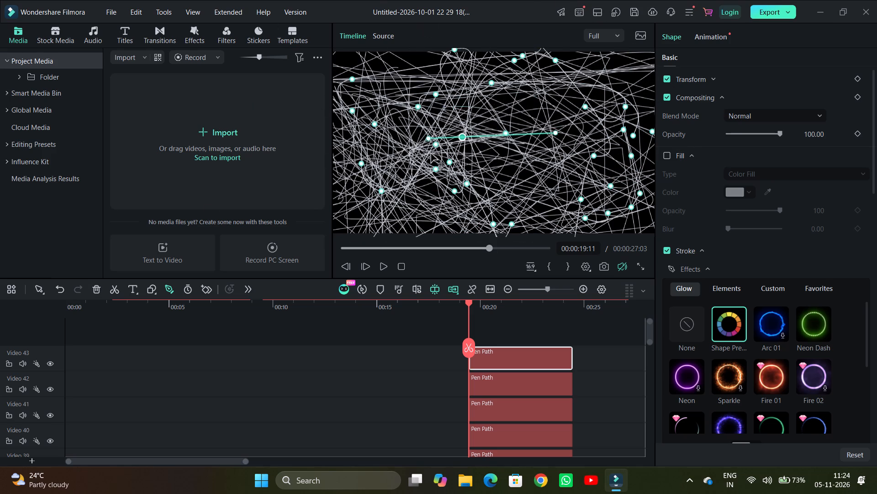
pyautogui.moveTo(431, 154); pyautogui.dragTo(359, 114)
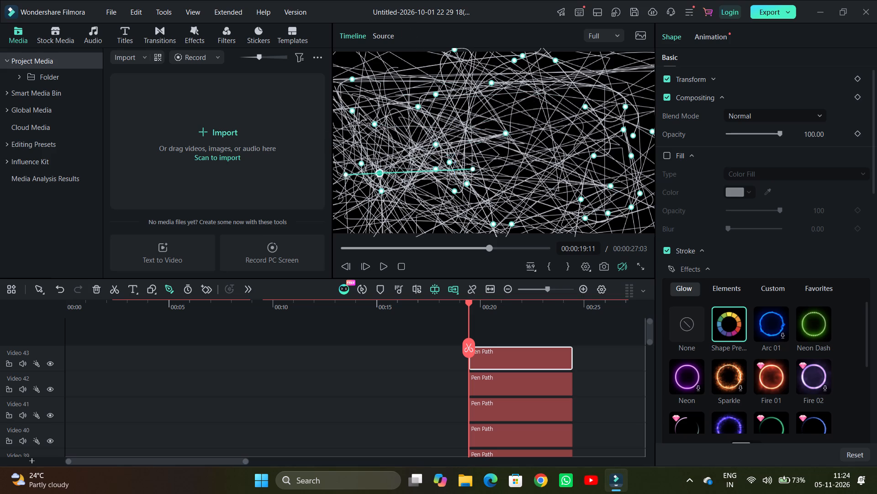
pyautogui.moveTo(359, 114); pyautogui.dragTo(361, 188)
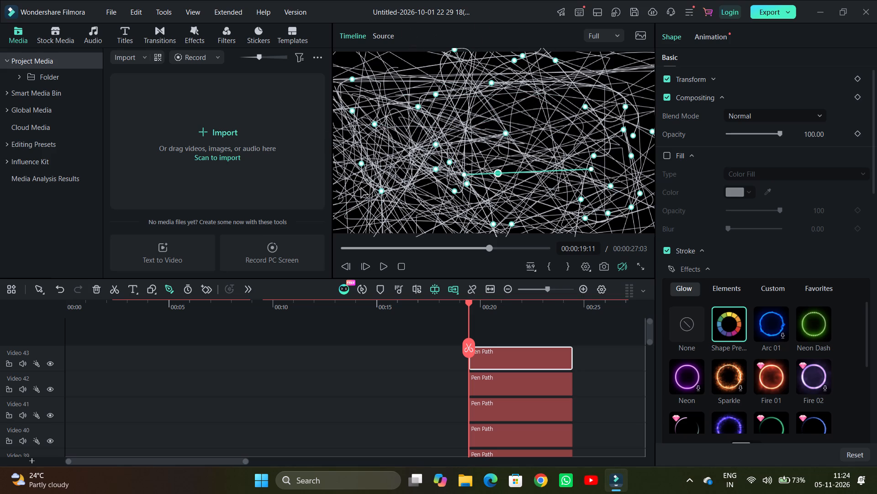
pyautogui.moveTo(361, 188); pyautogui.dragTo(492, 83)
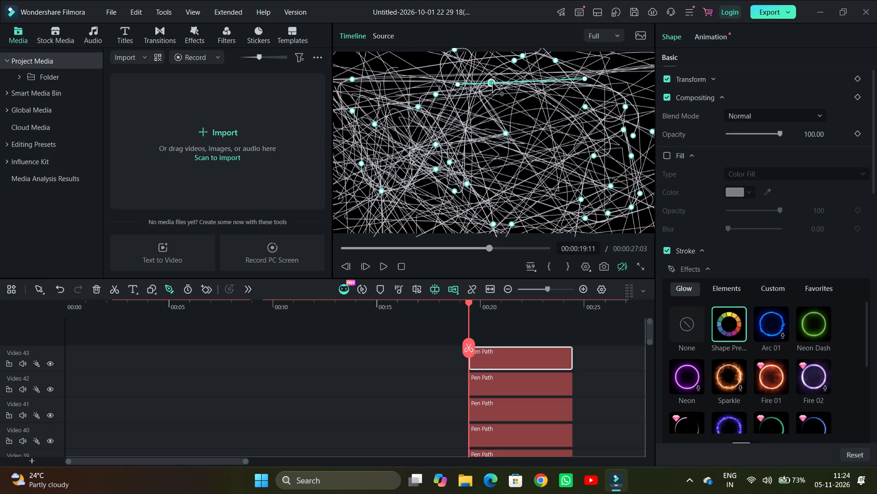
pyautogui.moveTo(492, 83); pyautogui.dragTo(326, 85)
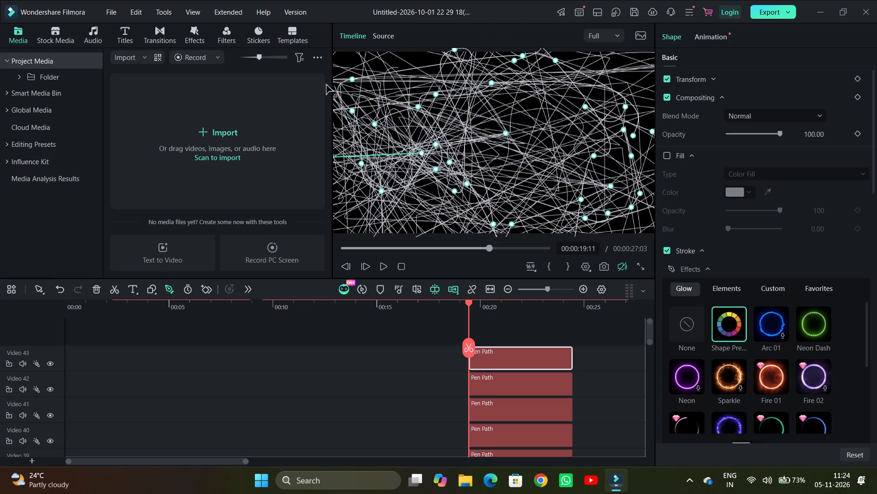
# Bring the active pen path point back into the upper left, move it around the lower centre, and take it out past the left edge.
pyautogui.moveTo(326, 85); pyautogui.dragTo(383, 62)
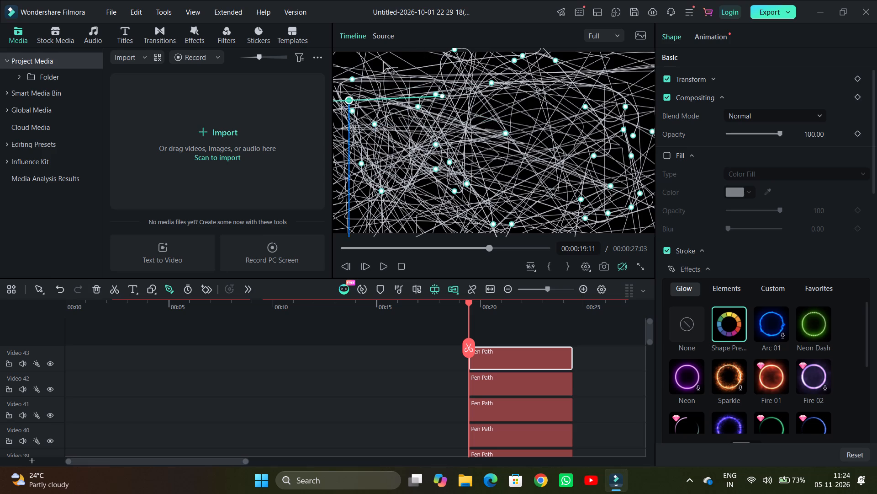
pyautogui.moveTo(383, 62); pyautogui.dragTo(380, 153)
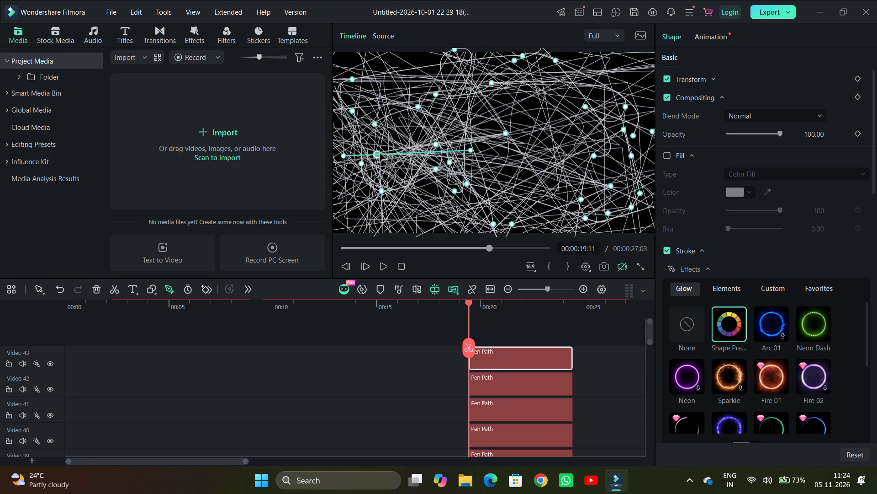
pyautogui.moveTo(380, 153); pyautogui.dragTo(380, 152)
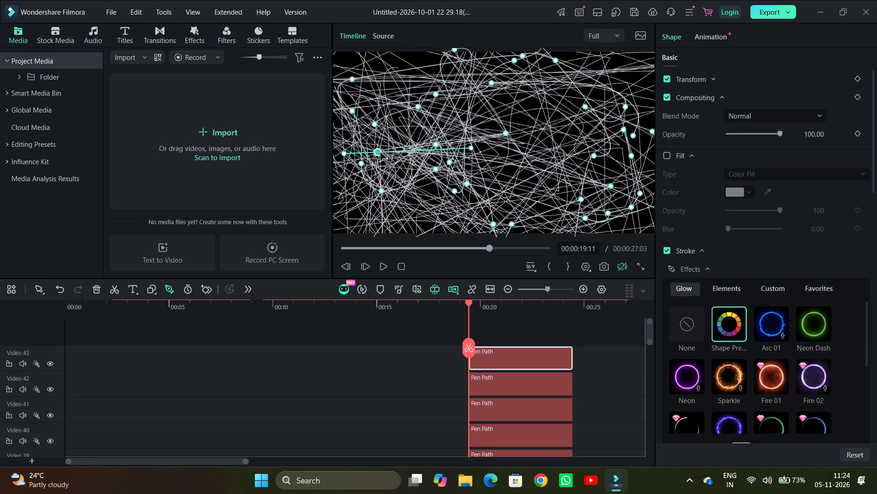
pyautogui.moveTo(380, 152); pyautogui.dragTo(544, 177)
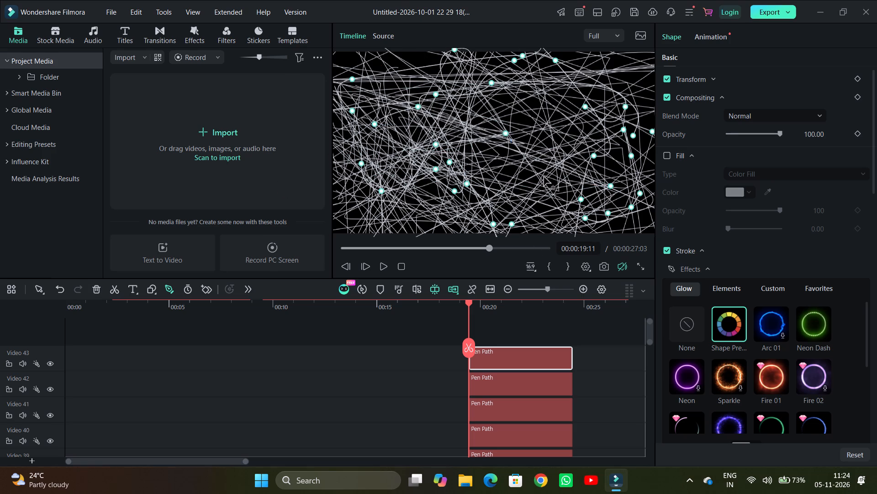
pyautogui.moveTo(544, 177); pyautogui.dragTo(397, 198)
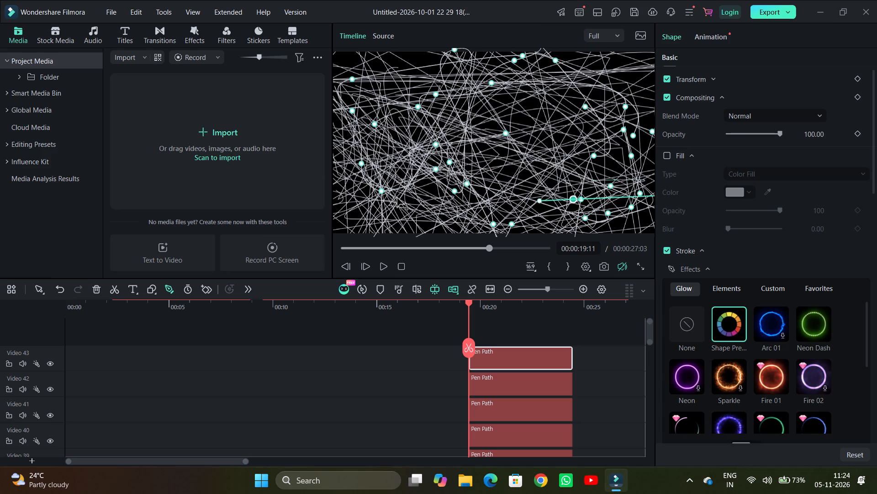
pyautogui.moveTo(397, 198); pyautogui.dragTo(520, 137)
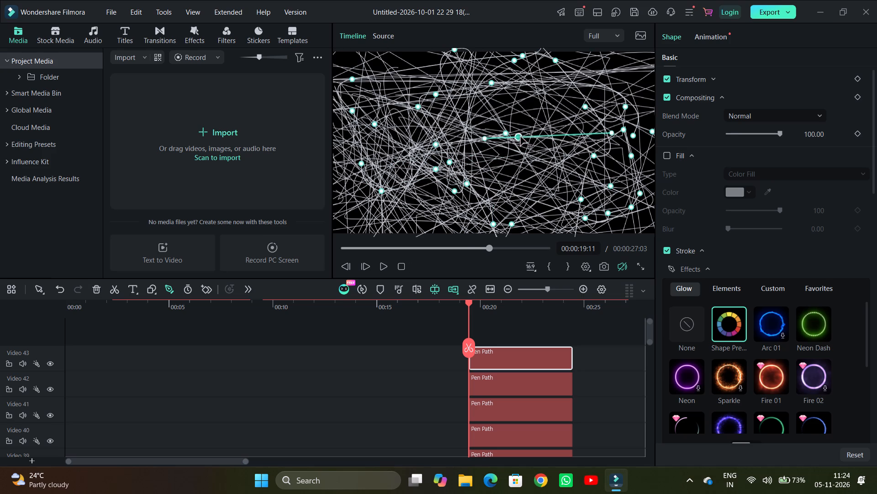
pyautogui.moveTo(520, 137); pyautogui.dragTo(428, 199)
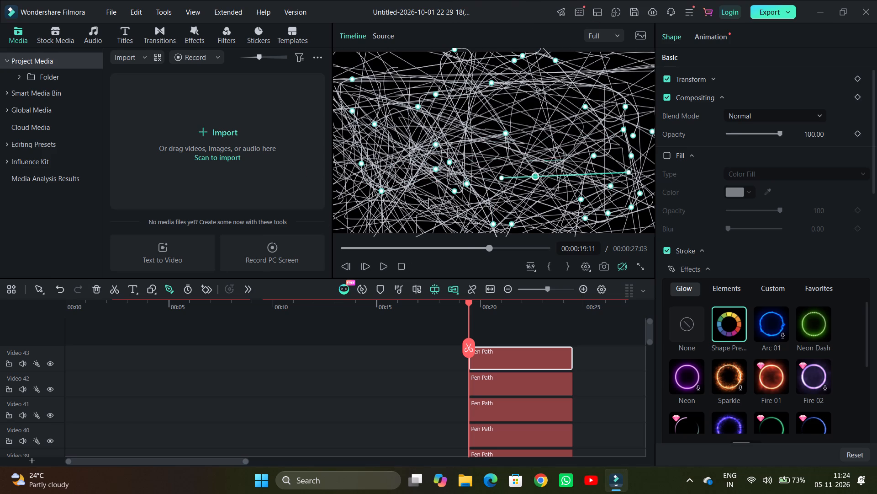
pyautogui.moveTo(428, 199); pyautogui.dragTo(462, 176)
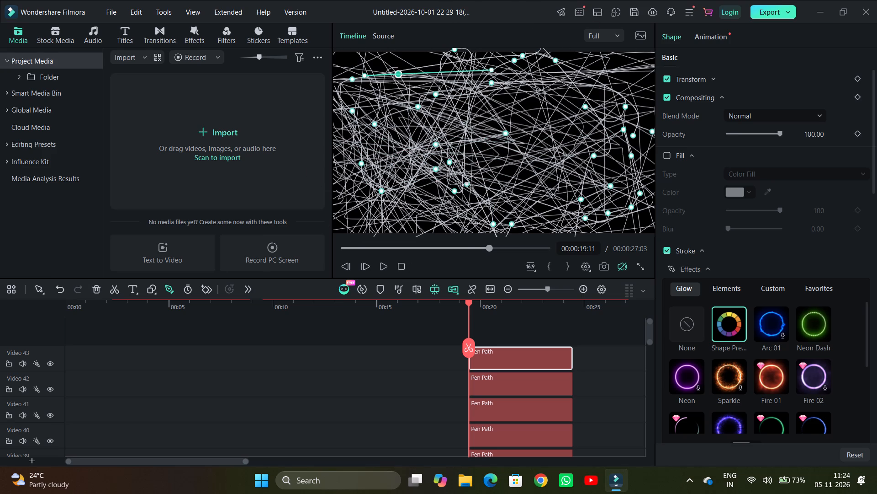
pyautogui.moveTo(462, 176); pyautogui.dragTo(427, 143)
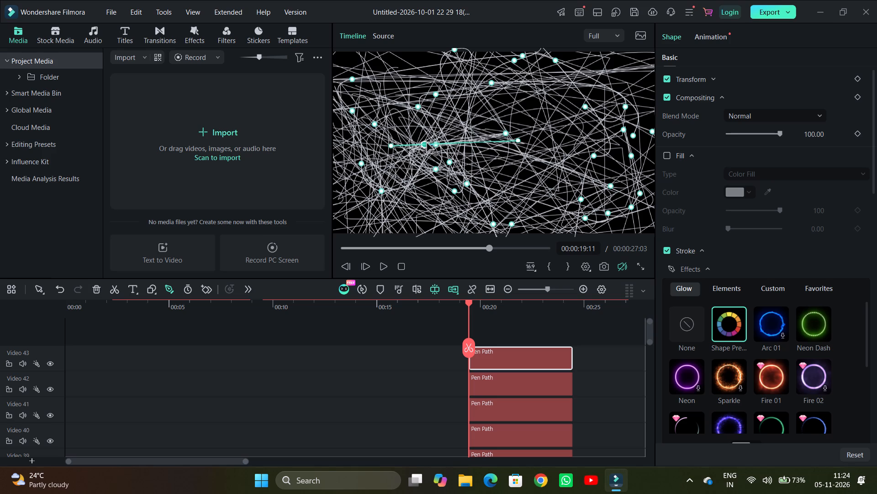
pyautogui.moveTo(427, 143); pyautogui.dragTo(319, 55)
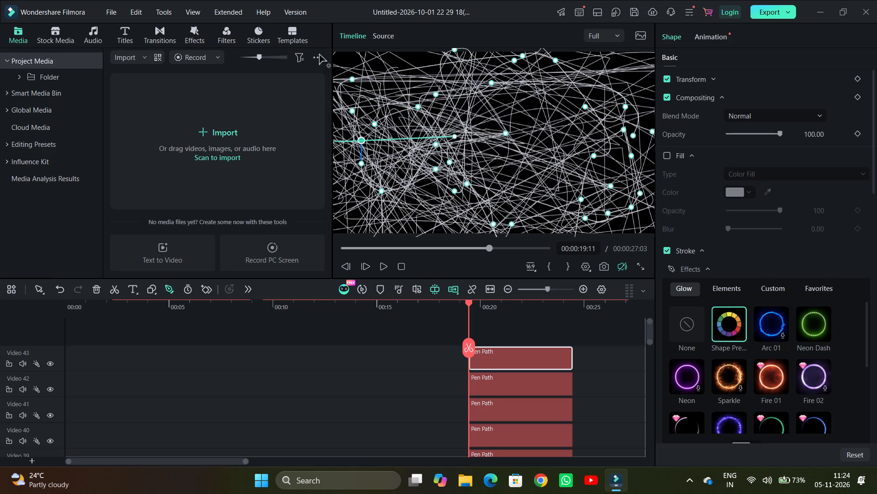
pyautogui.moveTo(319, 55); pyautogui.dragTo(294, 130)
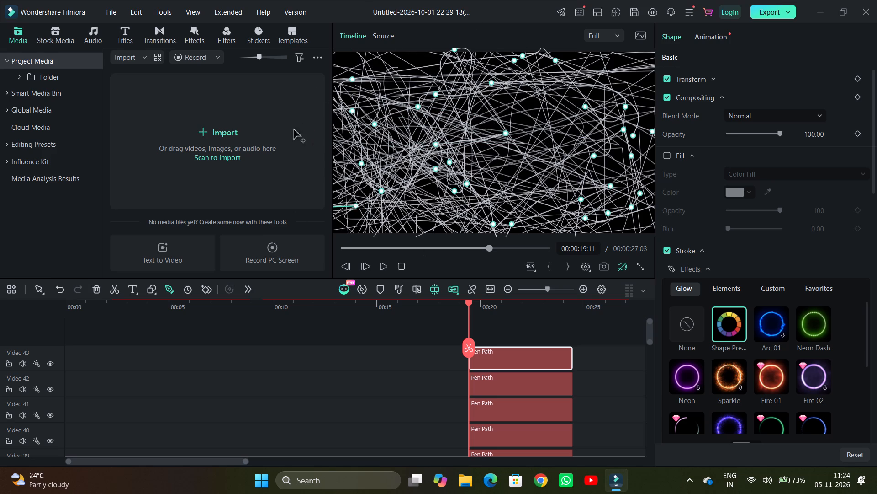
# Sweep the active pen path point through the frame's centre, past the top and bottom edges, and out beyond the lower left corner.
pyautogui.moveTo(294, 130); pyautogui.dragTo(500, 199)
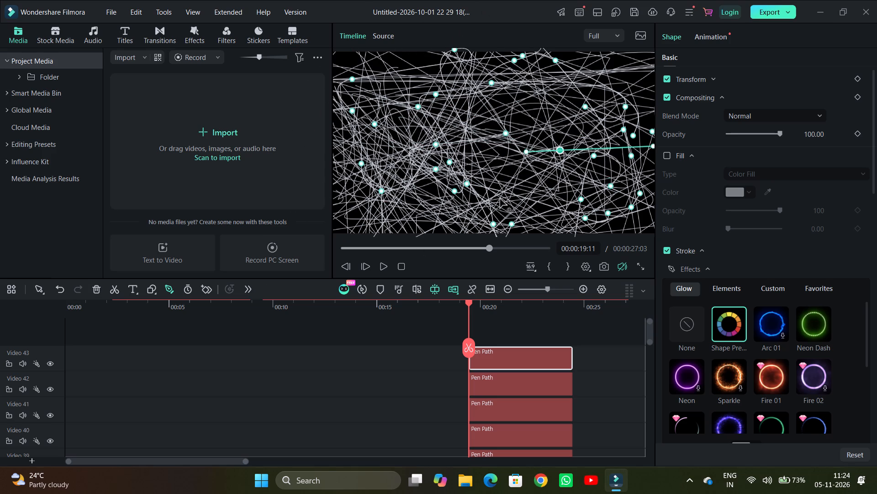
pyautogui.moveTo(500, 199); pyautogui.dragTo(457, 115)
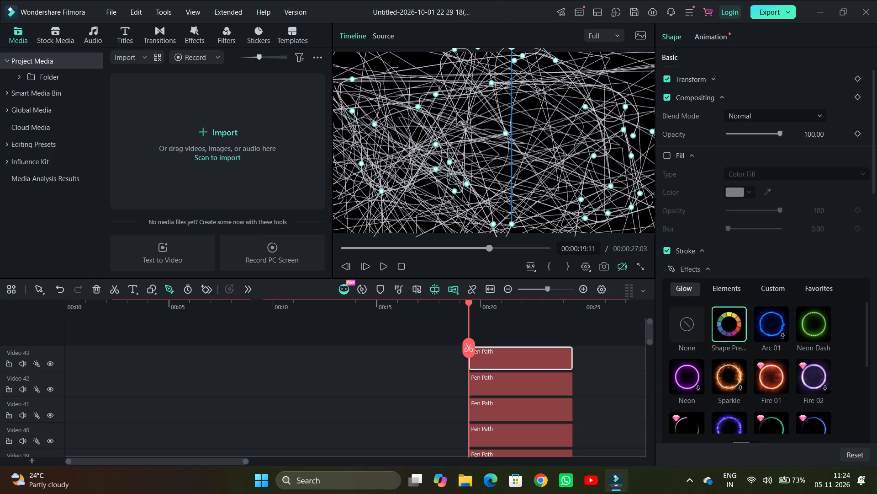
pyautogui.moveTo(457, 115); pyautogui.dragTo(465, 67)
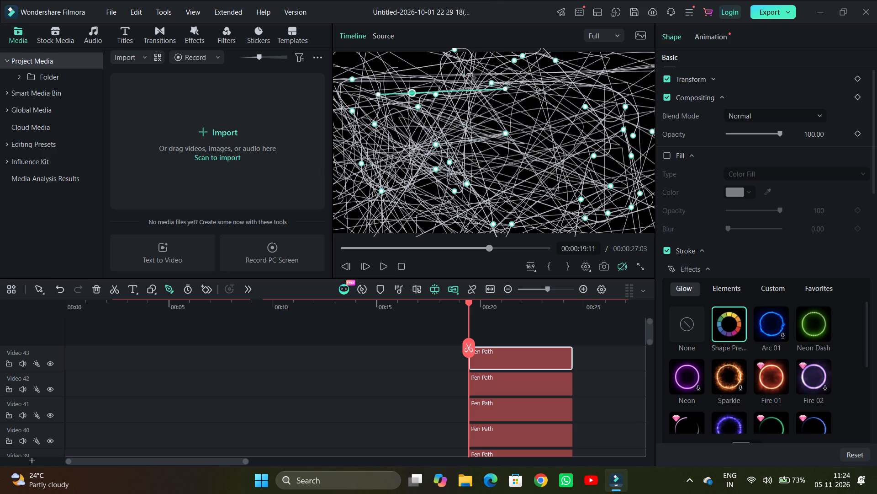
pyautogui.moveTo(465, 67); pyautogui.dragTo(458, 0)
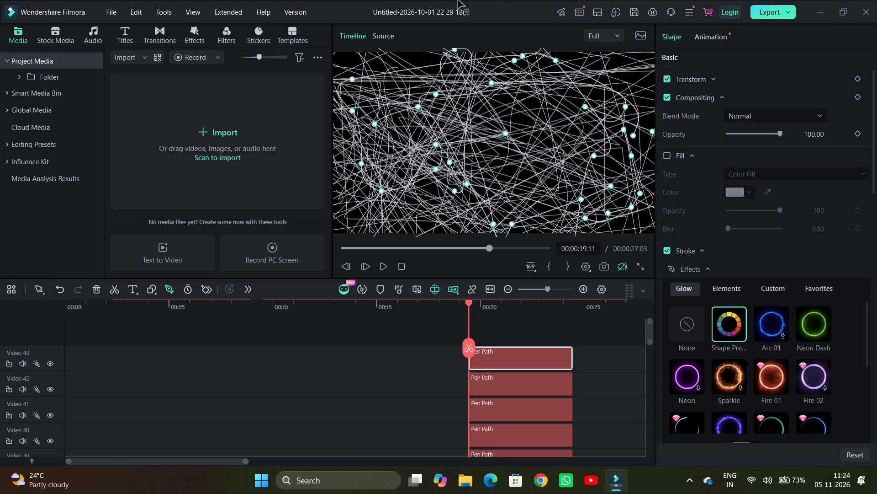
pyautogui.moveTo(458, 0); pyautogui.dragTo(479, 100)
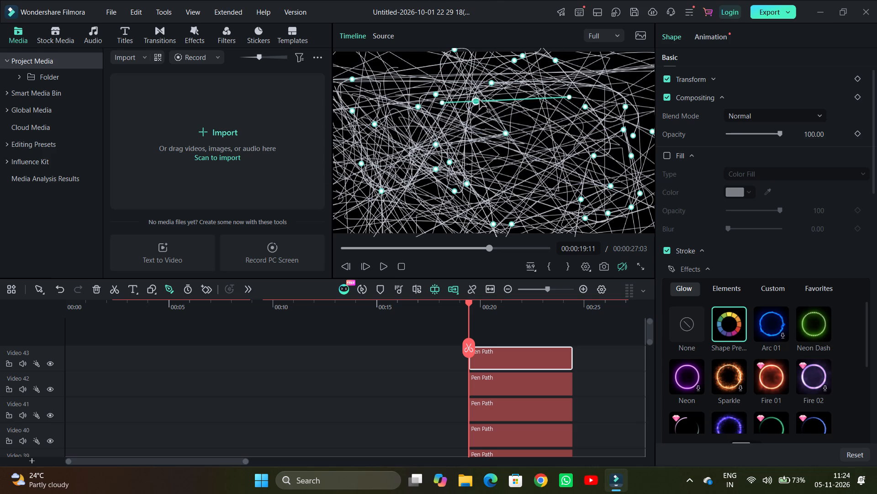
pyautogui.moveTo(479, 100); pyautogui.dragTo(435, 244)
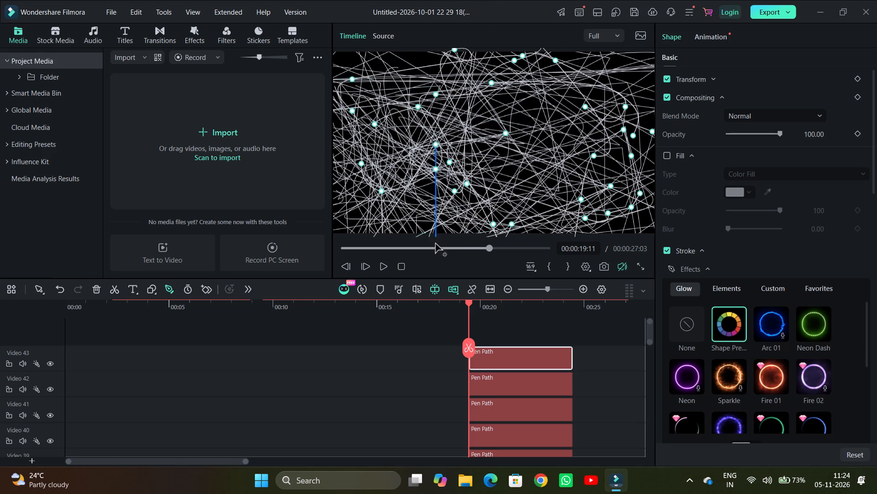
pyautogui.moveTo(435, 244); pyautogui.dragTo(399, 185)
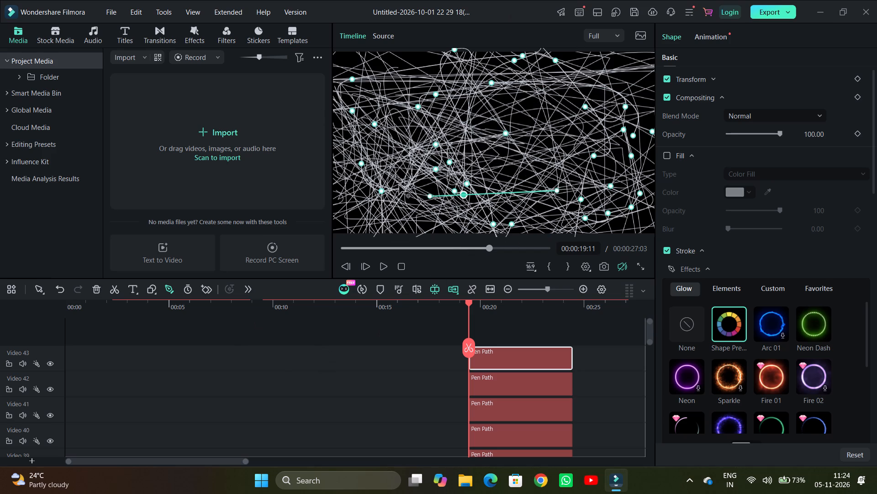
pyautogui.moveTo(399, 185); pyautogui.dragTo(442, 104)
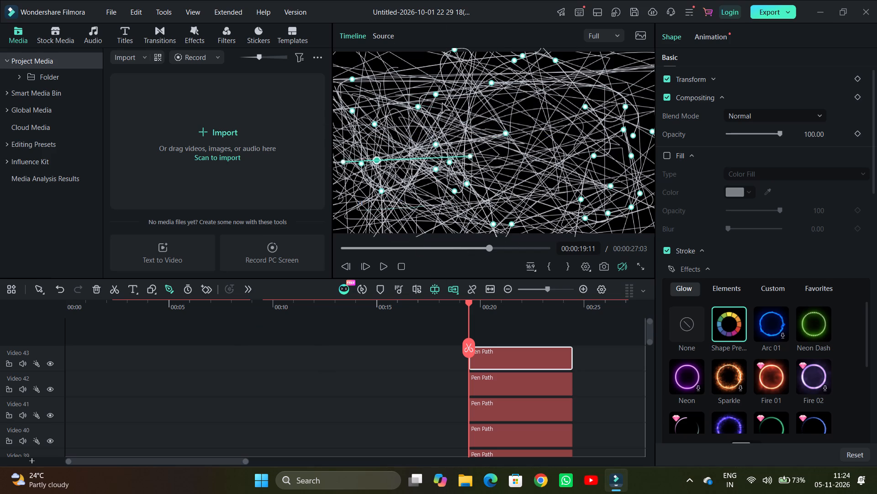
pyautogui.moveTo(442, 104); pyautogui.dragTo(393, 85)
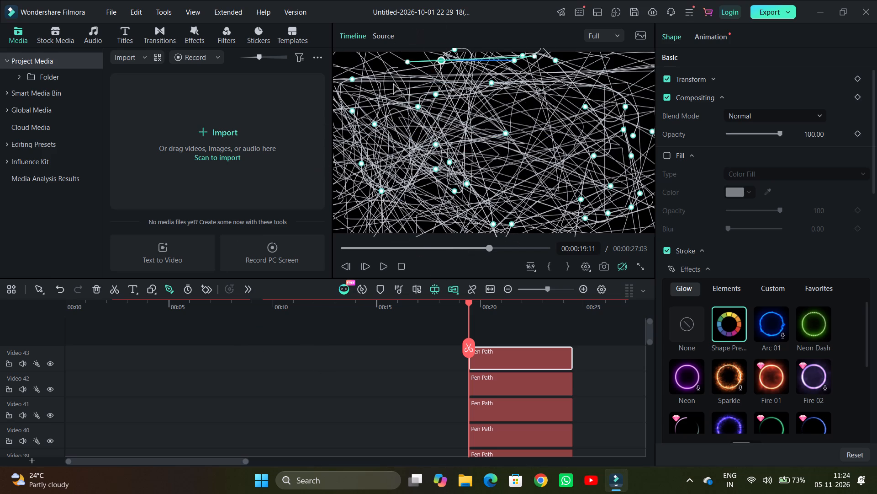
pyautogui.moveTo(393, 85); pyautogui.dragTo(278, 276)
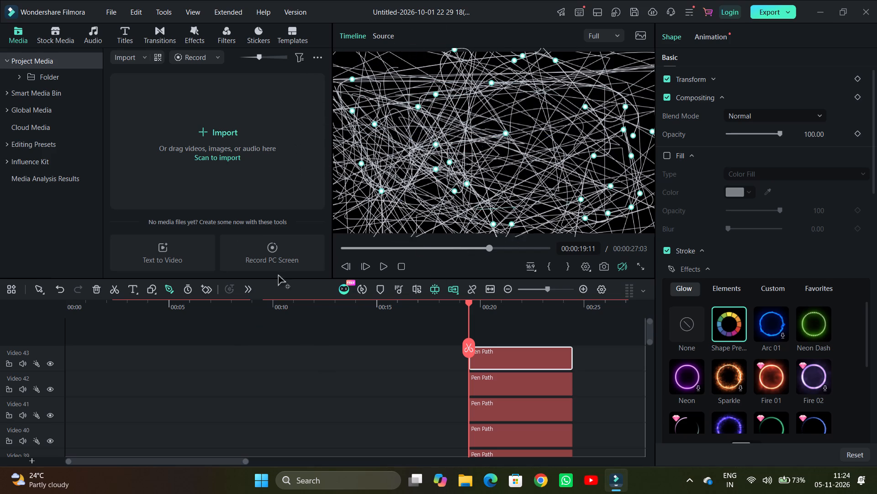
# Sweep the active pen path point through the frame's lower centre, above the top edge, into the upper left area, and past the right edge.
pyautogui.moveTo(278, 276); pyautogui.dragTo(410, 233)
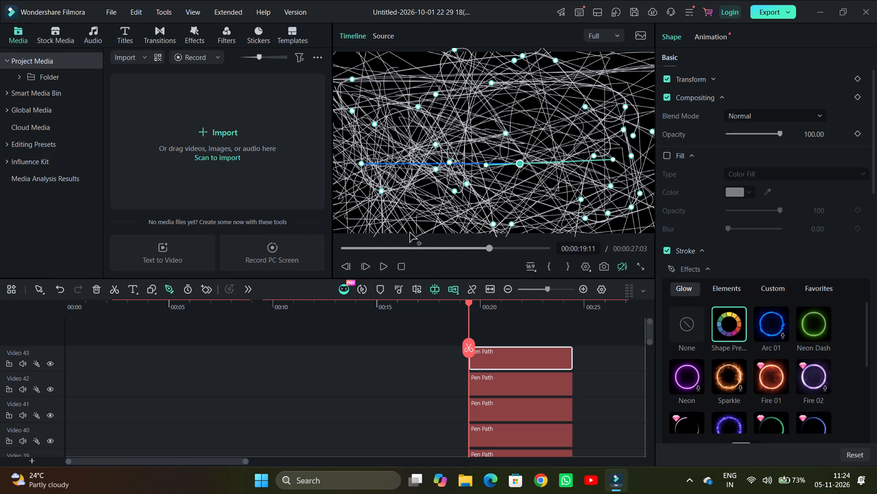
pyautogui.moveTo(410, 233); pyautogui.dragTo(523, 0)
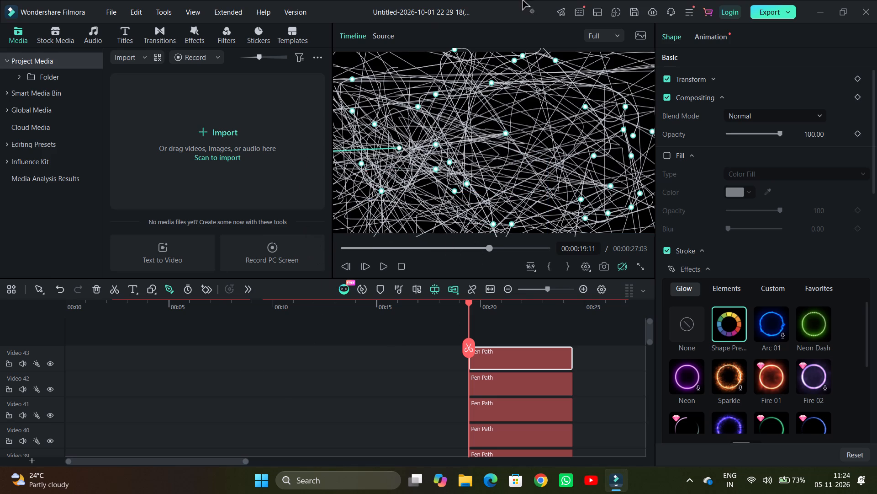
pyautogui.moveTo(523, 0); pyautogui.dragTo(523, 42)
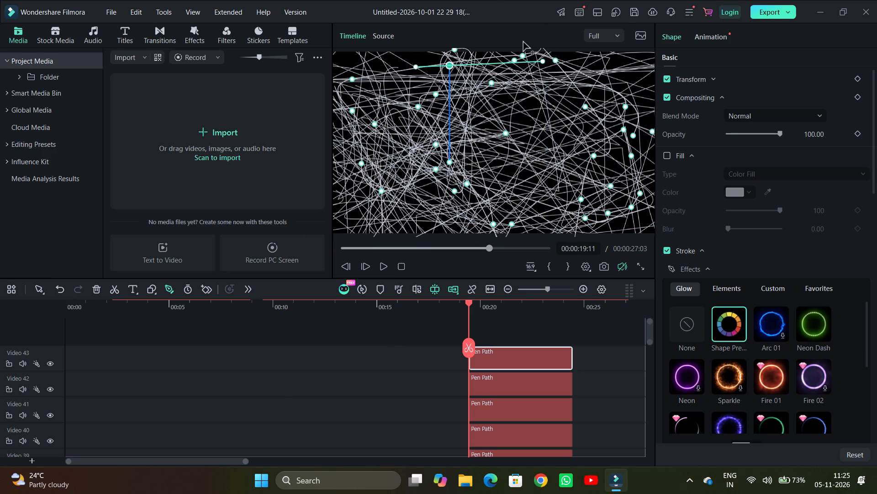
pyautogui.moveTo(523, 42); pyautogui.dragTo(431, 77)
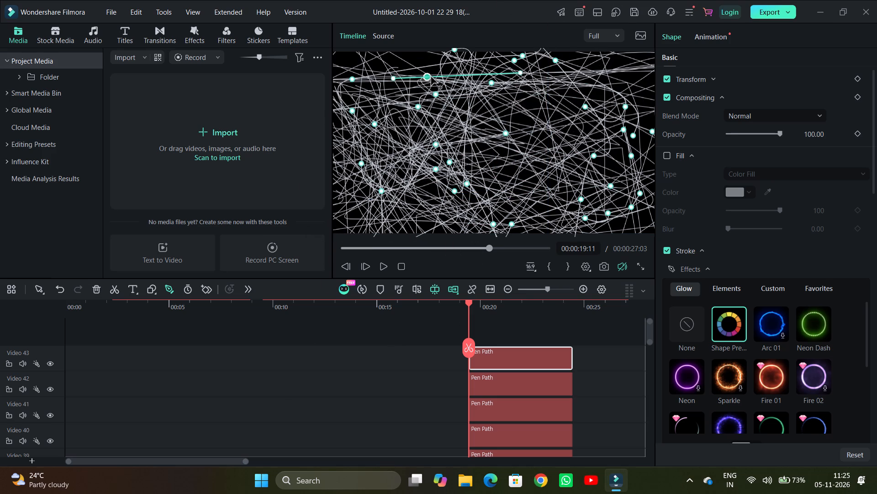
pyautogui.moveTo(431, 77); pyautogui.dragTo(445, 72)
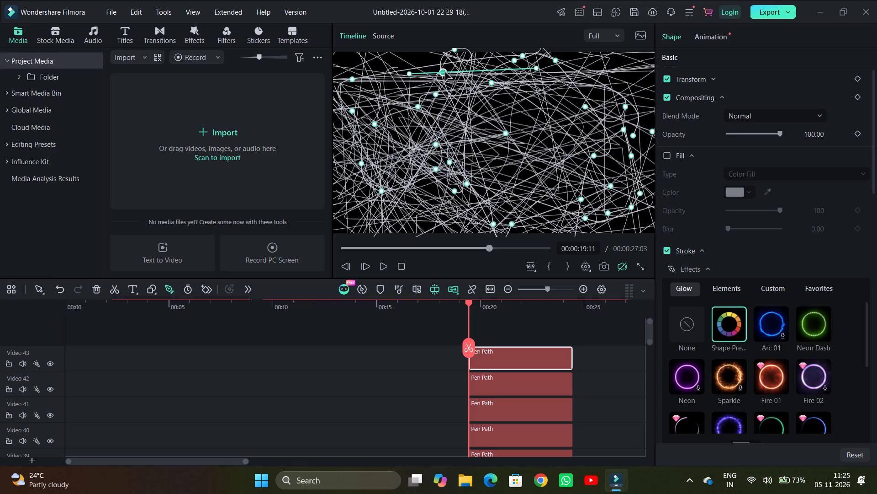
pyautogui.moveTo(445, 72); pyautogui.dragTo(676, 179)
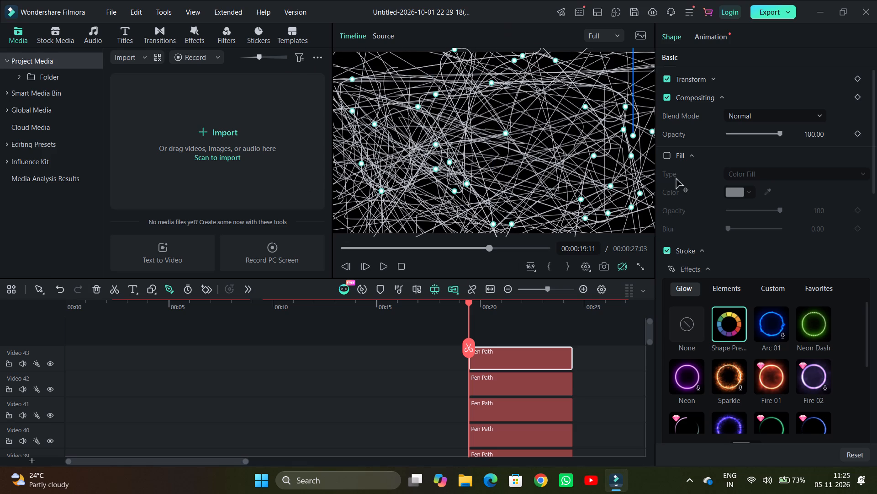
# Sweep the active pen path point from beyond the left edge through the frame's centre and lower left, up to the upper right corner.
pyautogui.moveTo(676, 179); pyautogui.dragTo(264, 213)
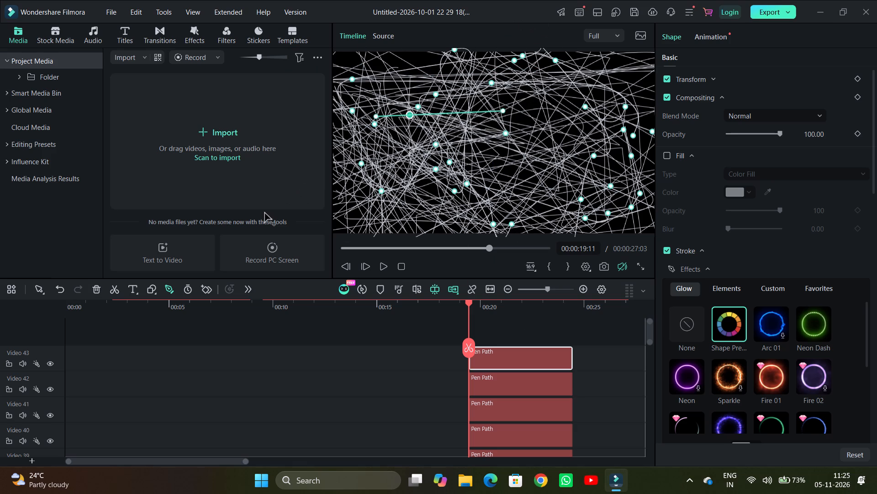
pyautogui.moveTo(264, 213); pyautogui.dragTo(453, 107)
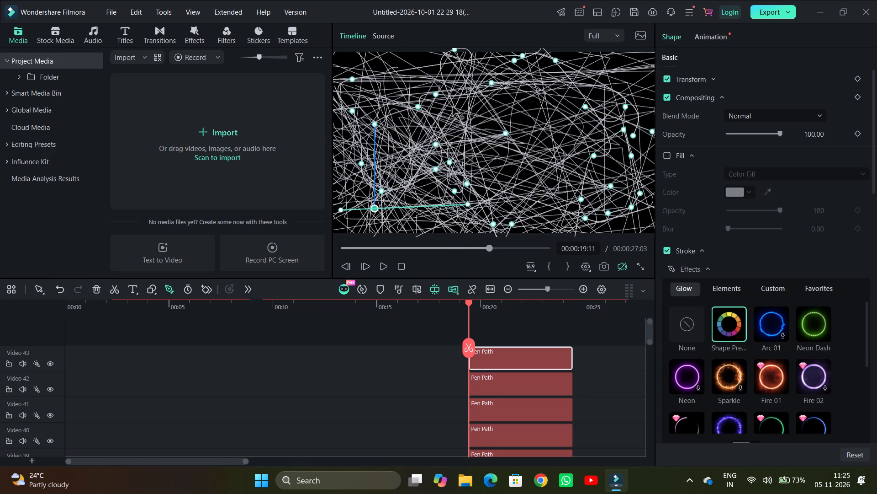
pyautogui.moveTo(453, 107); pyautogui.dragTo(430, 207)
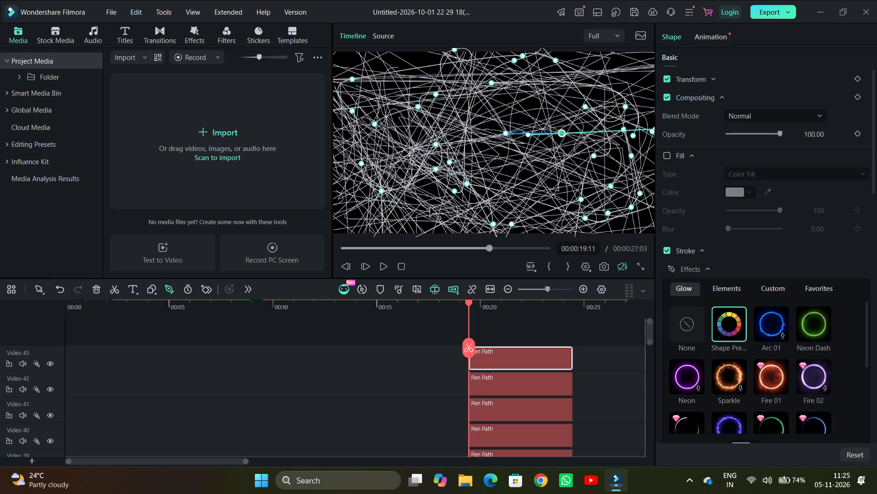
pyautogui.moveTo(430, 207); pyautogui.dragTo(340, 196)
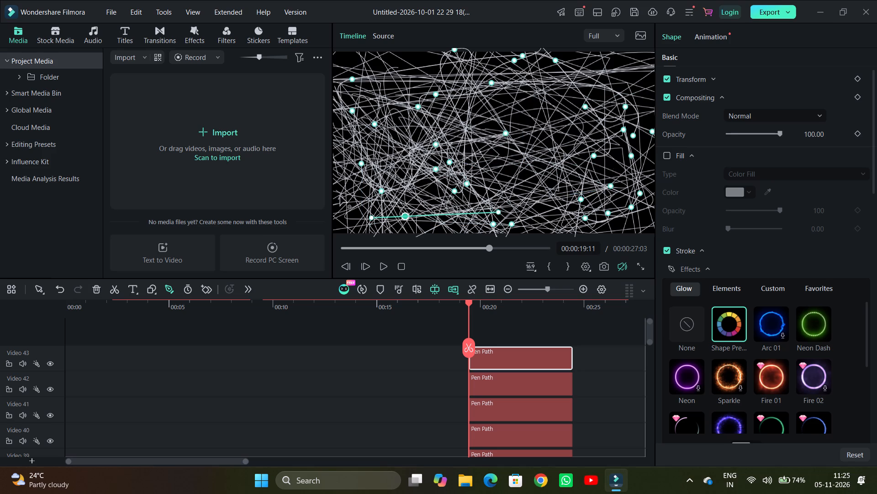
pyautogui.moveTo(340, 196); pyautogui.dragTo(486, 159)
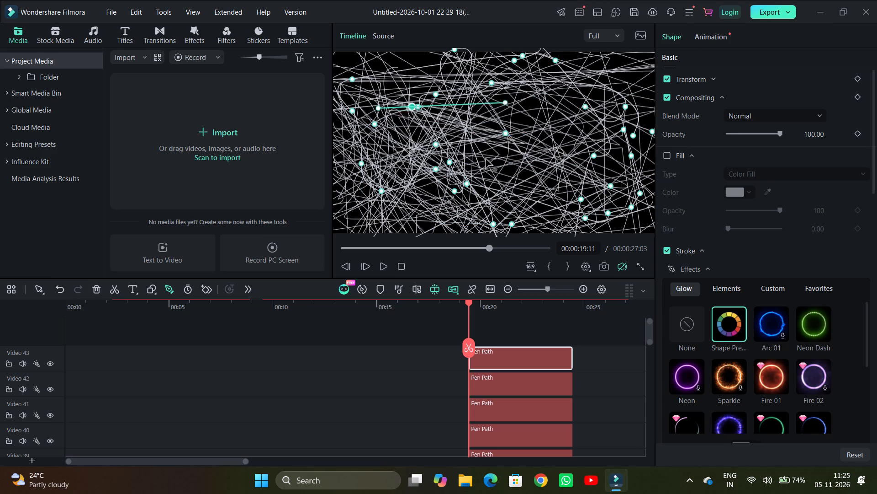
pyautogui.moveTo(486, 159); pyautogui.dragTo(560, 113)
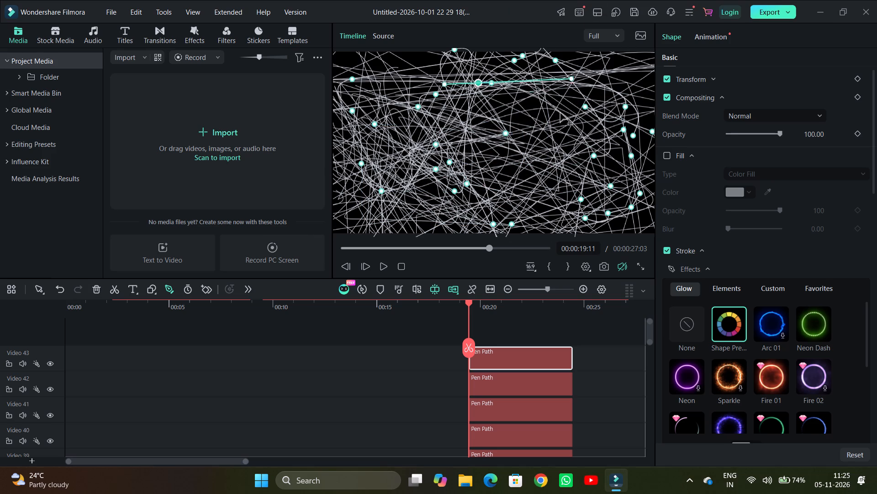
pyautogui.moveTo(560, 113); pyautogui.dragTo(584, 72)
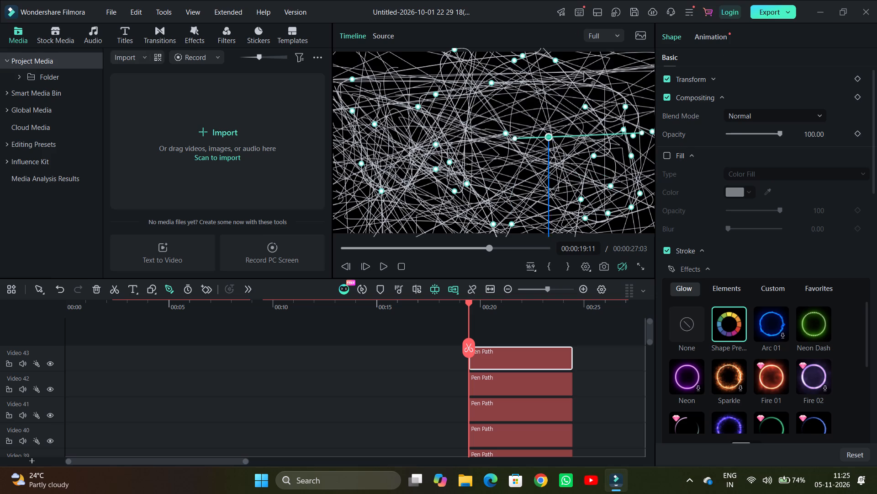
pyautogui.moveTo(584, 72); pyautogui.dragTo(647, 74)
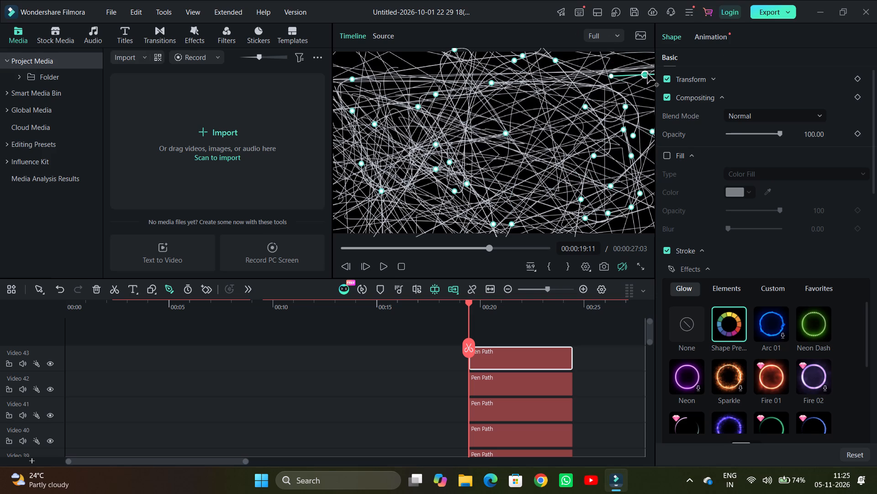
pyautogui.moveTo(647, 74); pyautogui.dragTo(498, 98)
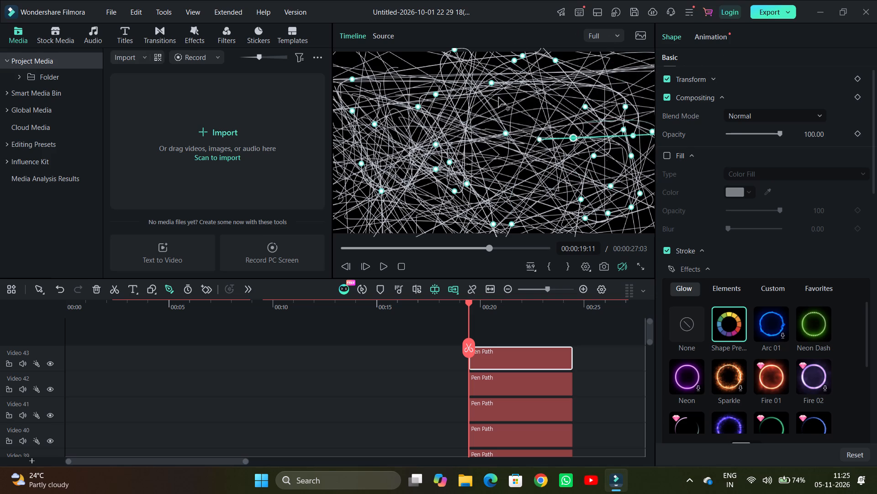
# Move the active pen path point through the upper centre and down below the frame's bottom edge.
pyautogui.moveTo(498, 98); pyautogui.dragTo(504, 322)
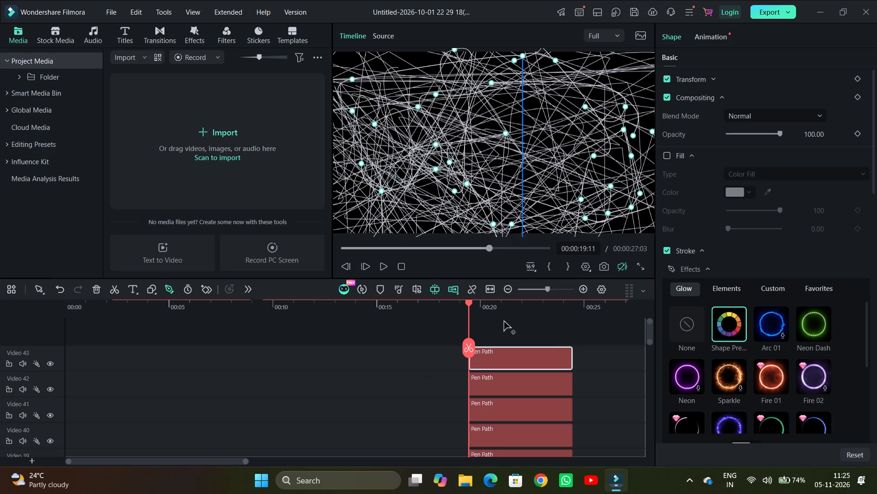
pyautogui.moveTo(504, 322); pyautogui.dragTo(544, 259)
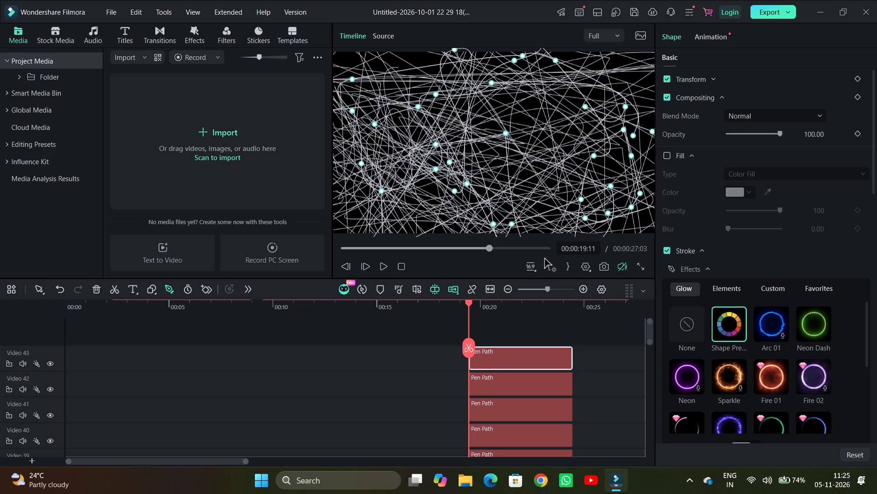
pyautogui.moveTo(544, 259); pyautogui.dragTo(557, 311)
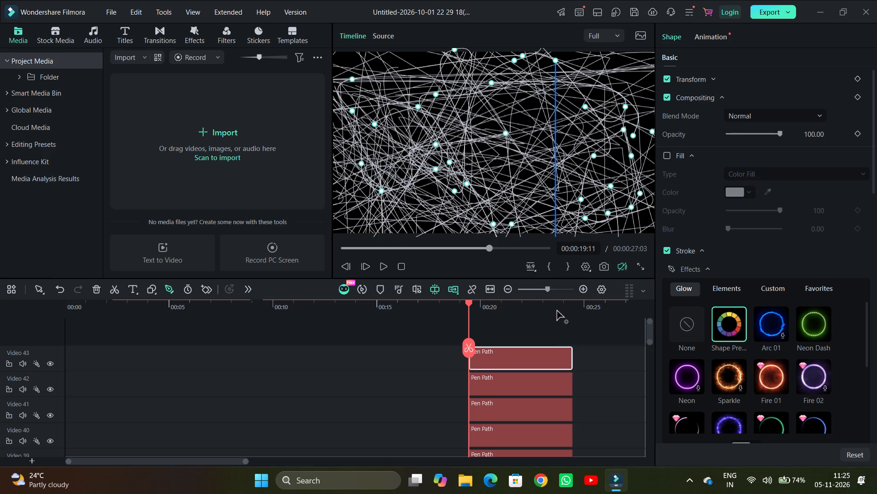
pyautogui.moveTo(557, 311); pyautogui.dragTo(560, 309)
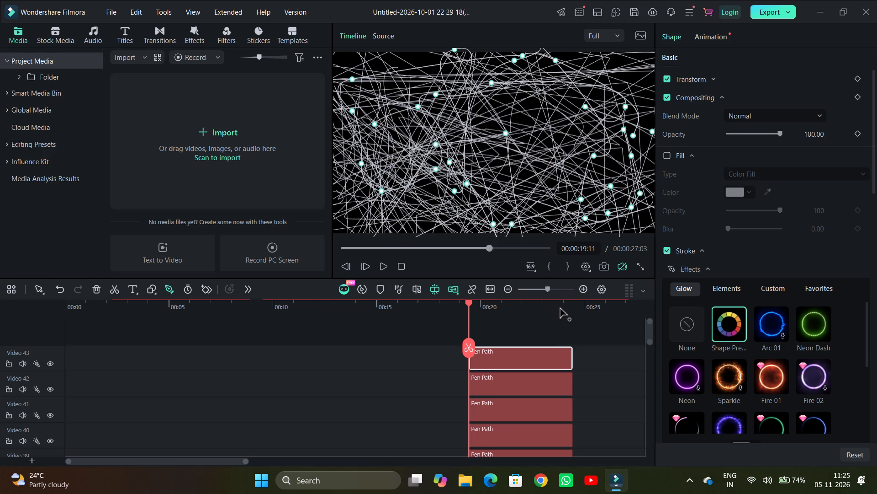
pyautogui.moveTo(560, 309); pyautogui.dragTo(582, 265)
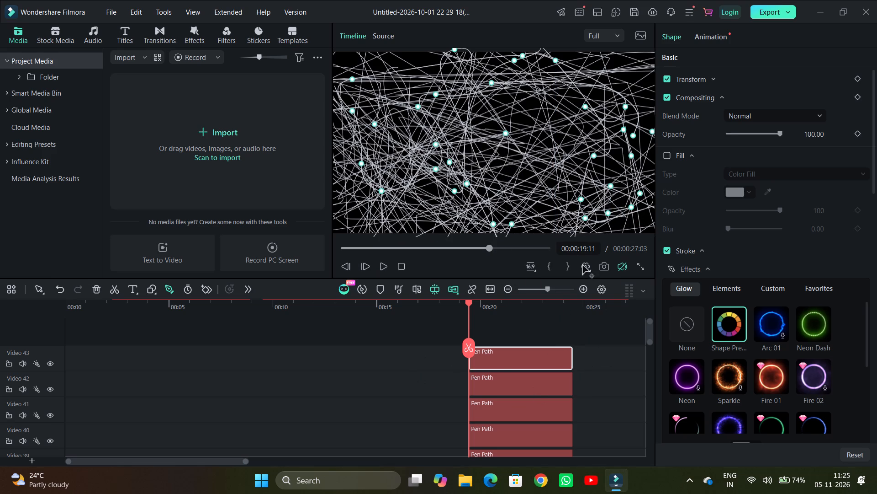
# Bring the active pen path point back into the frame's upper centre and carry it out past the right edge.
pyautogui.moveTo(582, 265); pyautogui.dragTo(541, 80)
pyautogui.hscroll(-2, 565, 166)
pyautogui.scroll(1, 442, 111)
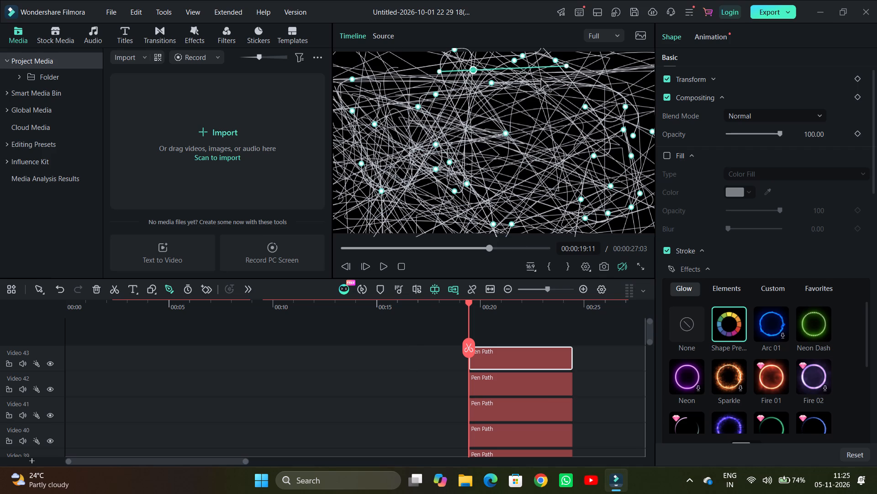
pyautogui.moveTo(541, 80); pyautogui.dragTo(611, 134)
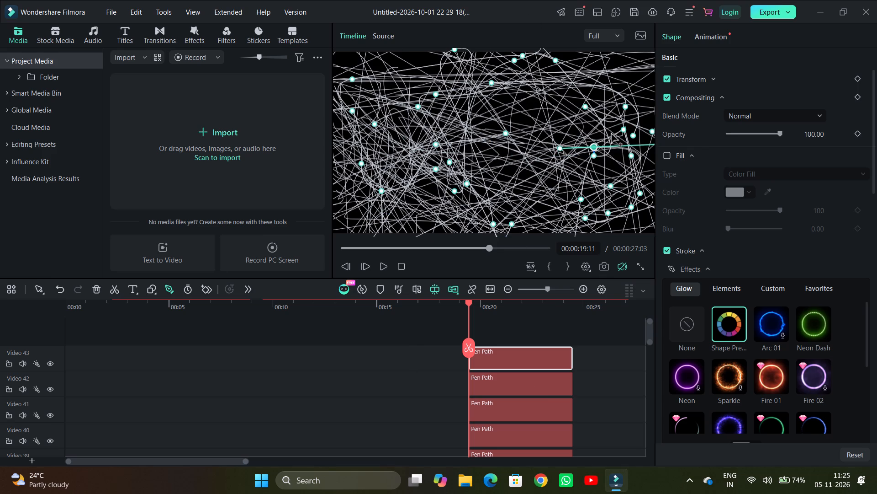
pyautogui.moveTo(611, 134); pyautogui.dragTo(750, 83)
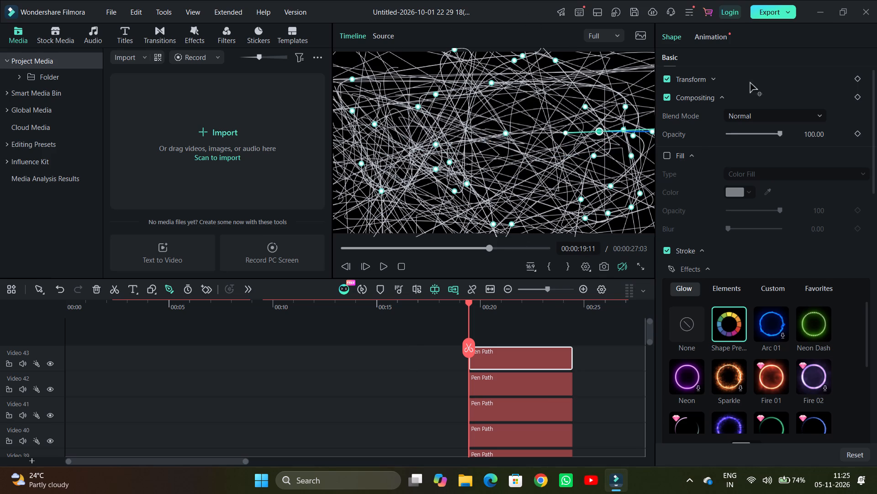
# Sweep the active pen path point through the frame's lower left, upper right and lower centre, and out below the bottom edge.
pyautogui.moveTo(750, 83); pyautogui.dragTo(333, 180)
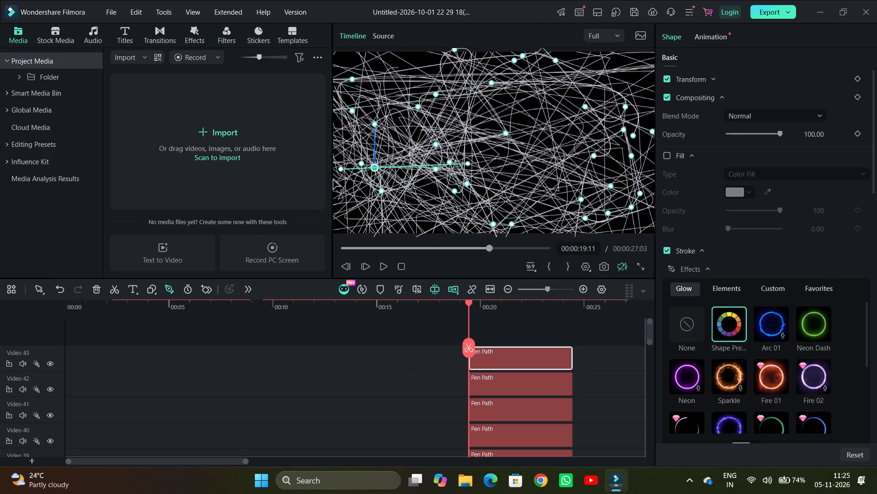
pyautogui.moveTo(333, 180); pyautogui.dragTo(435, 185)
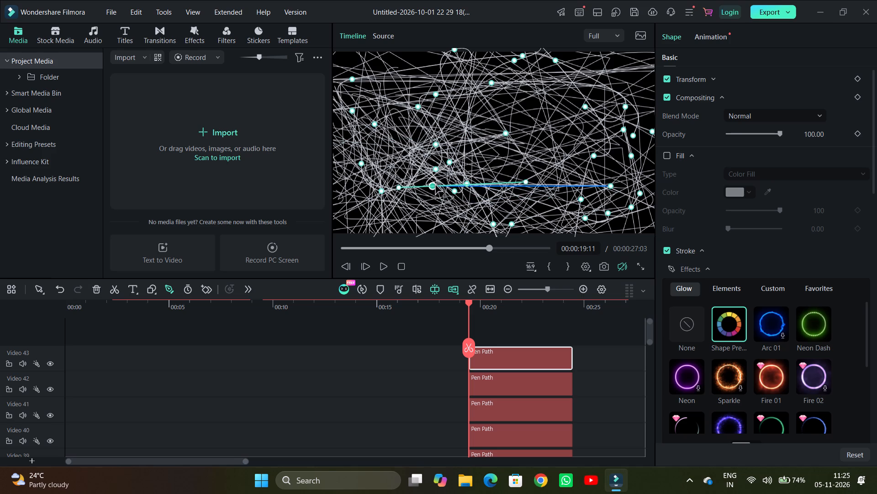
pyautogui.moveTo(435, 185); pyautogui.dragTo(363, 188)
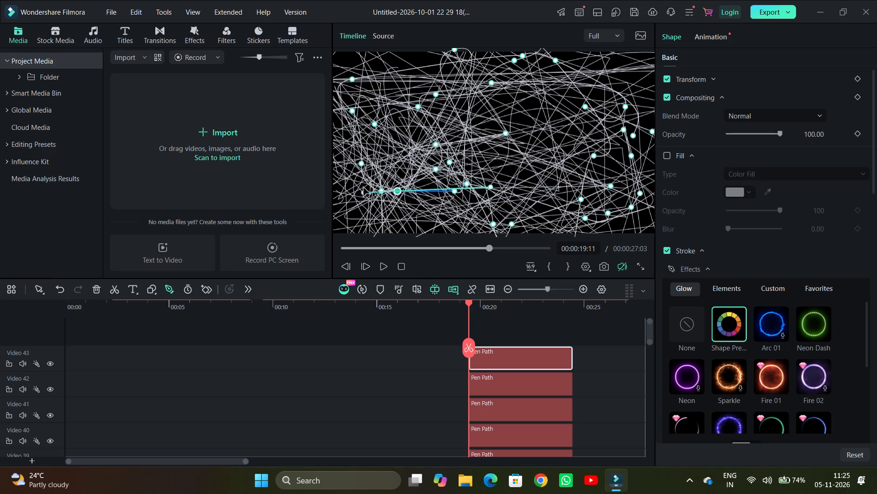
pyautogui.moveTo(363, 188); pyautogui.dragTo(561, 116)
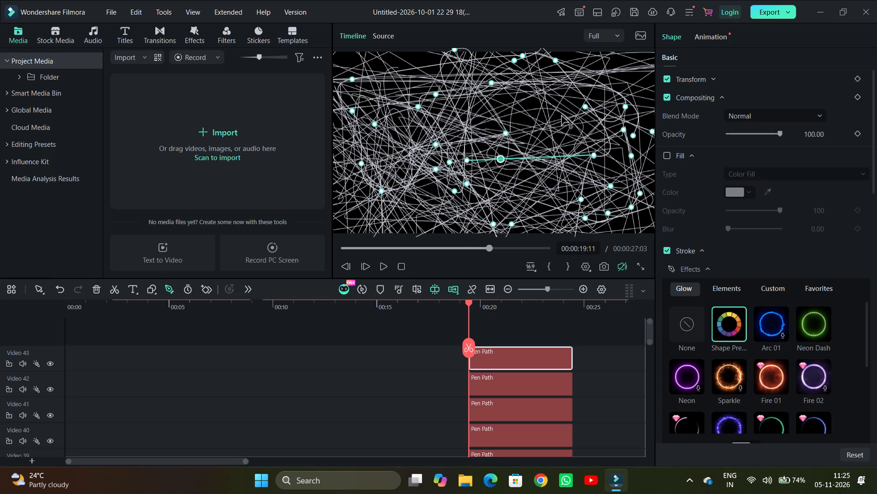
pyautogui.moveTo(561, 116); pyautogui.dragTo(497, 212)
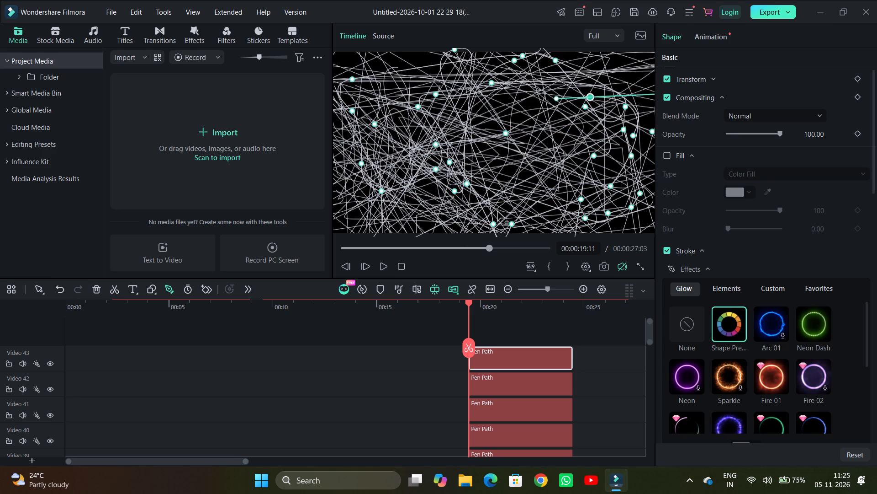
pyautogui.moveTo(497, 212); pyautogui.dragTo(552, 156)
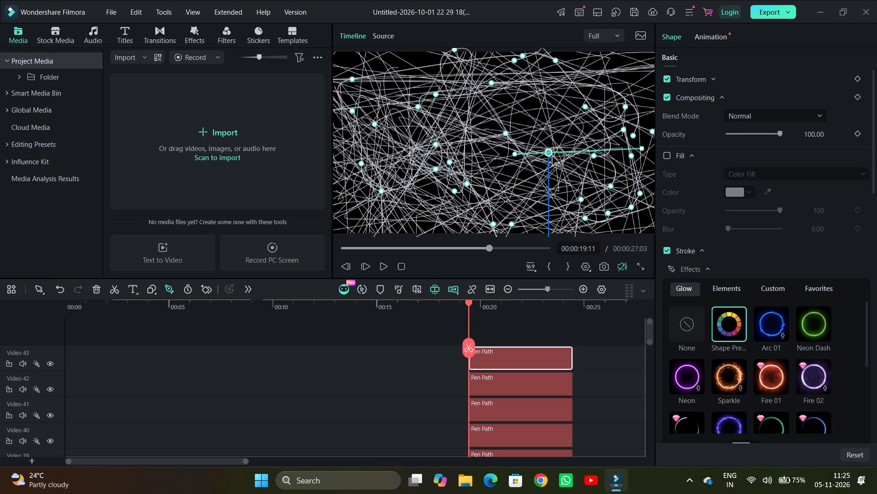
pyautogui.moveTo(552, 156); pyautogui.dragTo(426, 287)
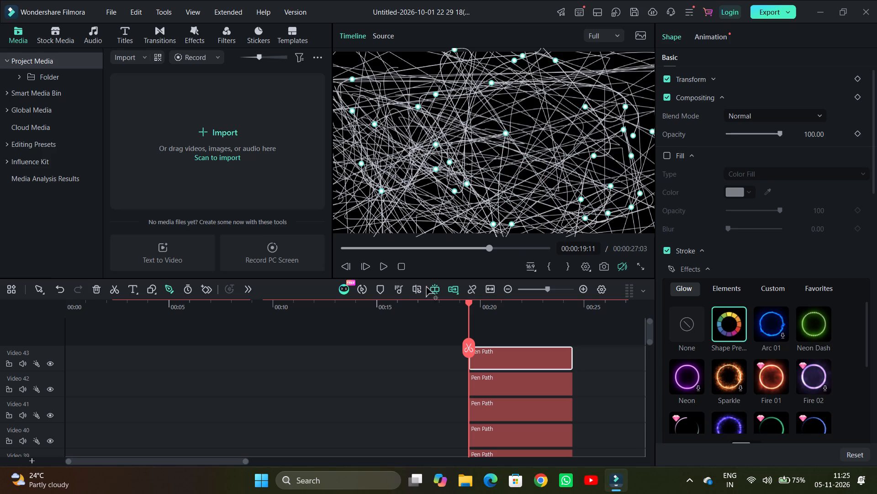
# Bring the active pen path point through the upper centre and place it just inside the bottom edge, near the frame's lower right corner.
pyautogui.moveTo(426, 287); pyautogui.dragTo(506, 84)
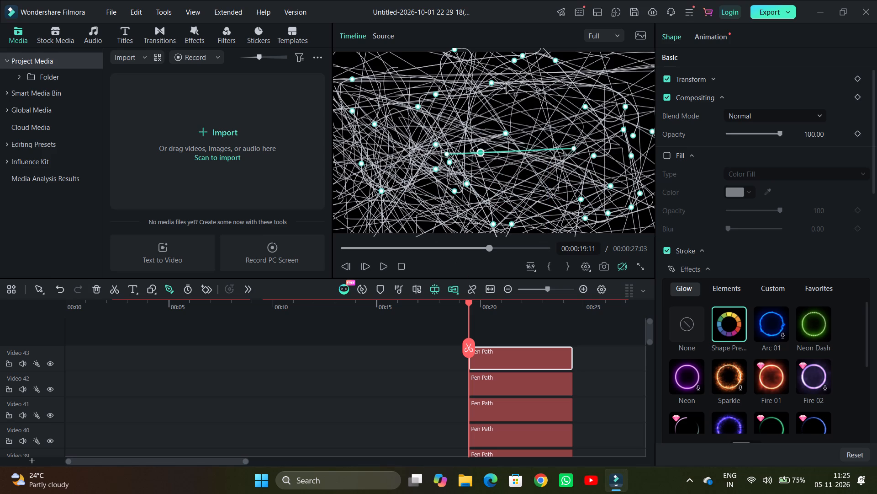
pyautogui.moveTo(506, 84); pyautogui.dragTo(582, 133)
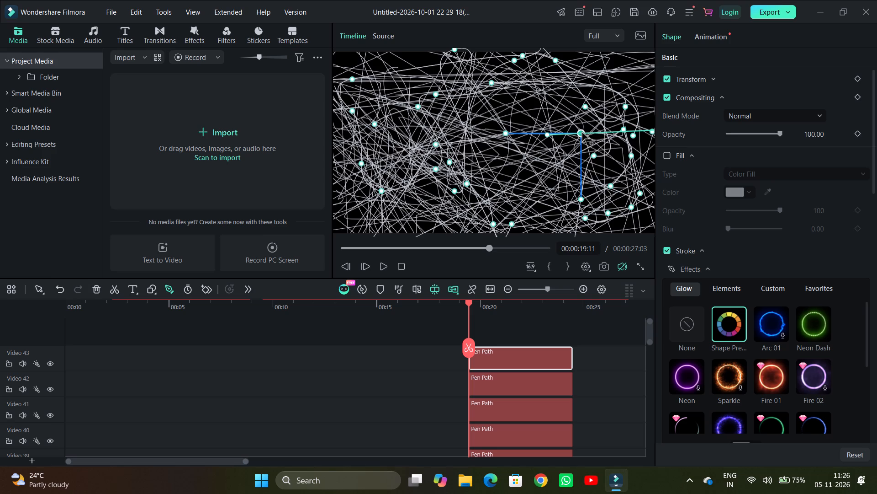
pyautogui.moveTo(582, 133); pyautogui.dragTo(396, 248)
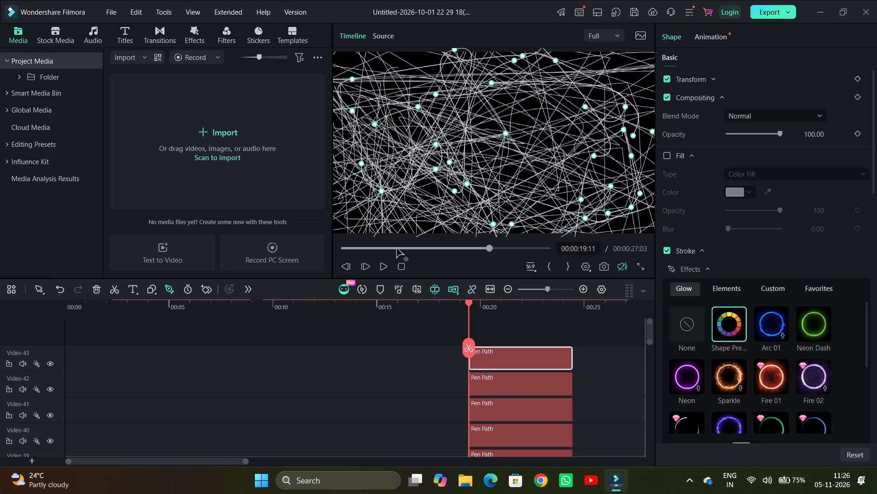
pyautogui.moveTo(396, 248); pyautogui.dragTo(535, 237)
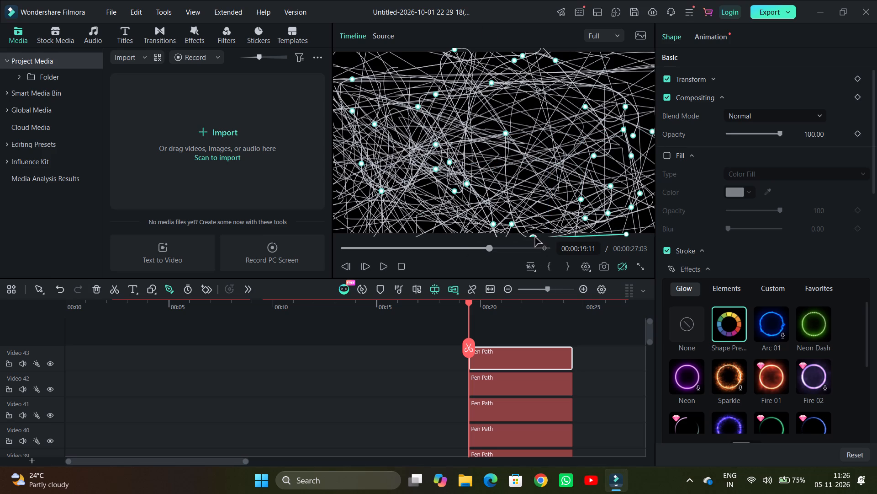
pyautogui.moveTo(535, 237); pyautogui.dragTo(598, 228)
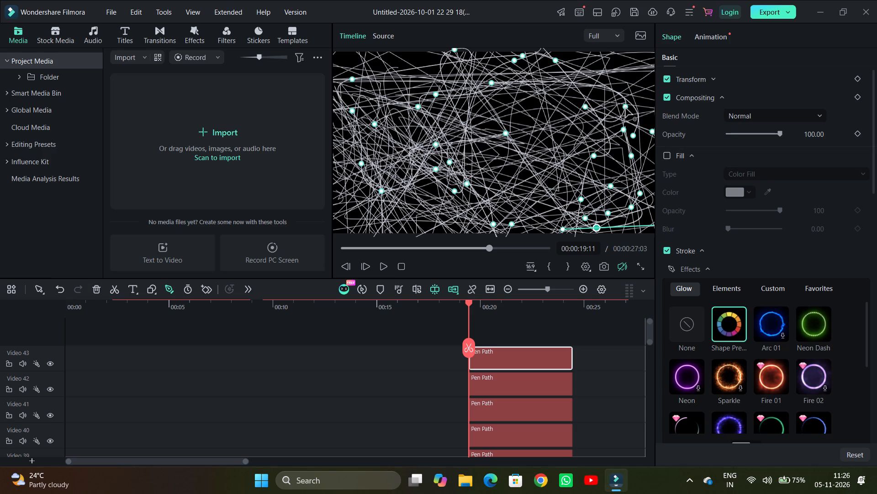
# Sweep the pen path point at the frame's upper right through the lower left and centre, and place it just inside the right edge, above mid-height.
pyautogui.moveTo(626, 108); pyautogui.dragTo(417, 205)
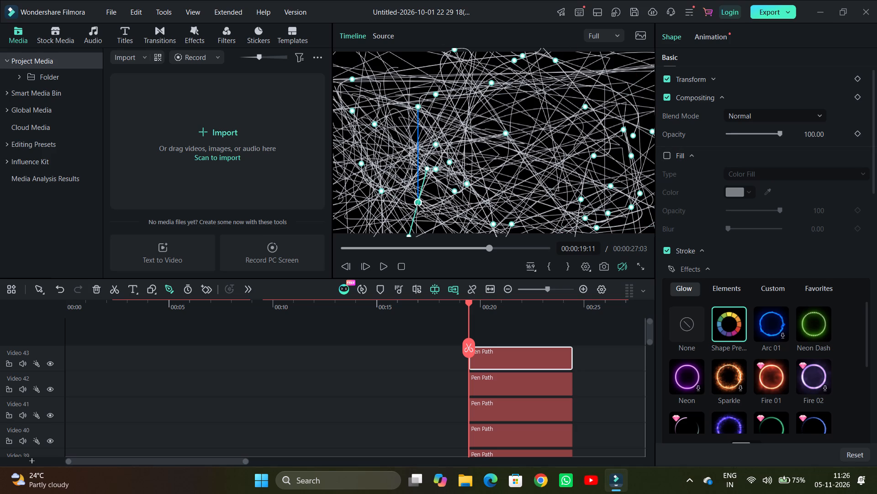
pyautogui.moveTo(417, 205); pyautogui.dragTo(418, 204)
pyautogui.moveTo(418, 204); pyautogui.dragTo(416, 203)
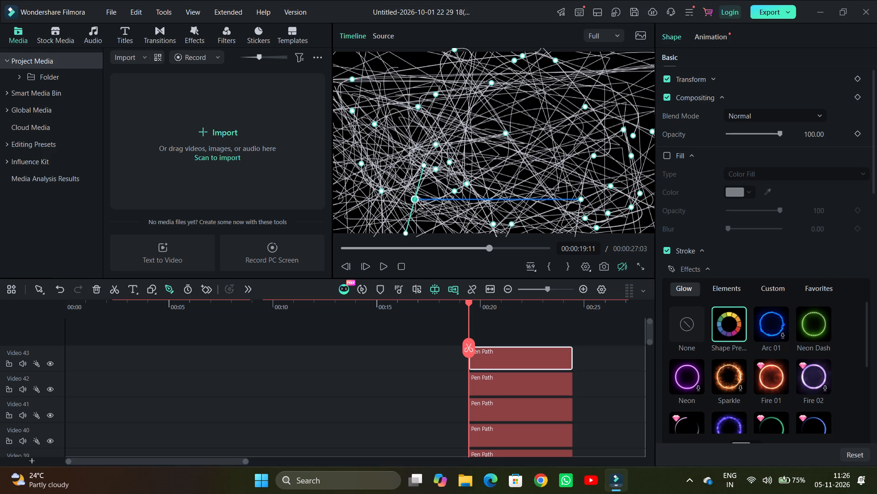
pyautogui.moveTo(416, 203); pyautogui.dragTo(409, 194)
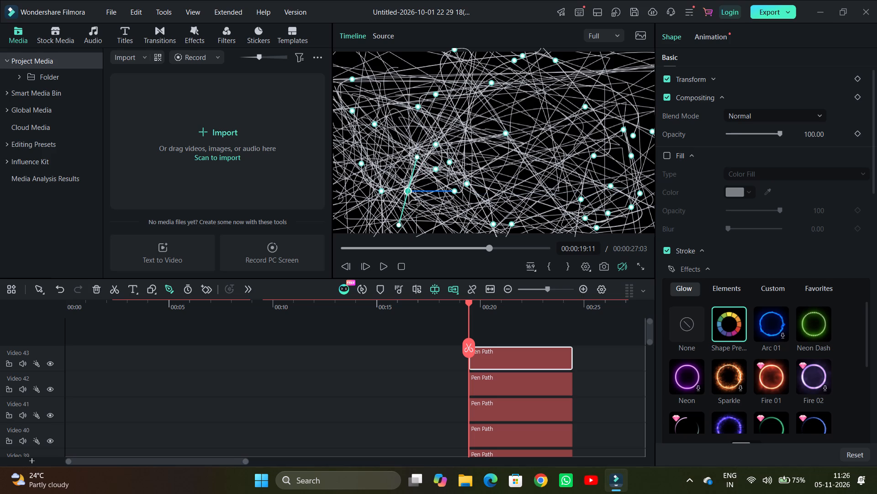
pyautogui.moveTo(409, 194); pyautogui.dragTo(562, 107)
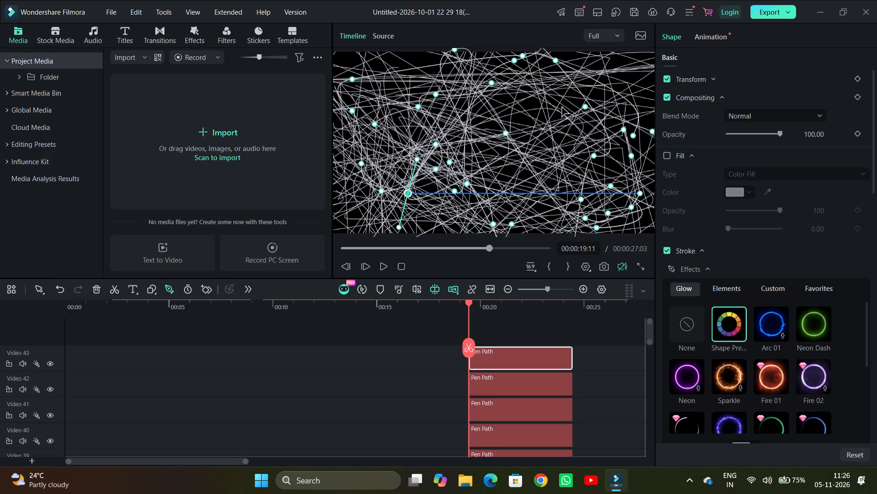
pyautogui.moveTo(562, 107); pyautogui.dragTo(540, 356)
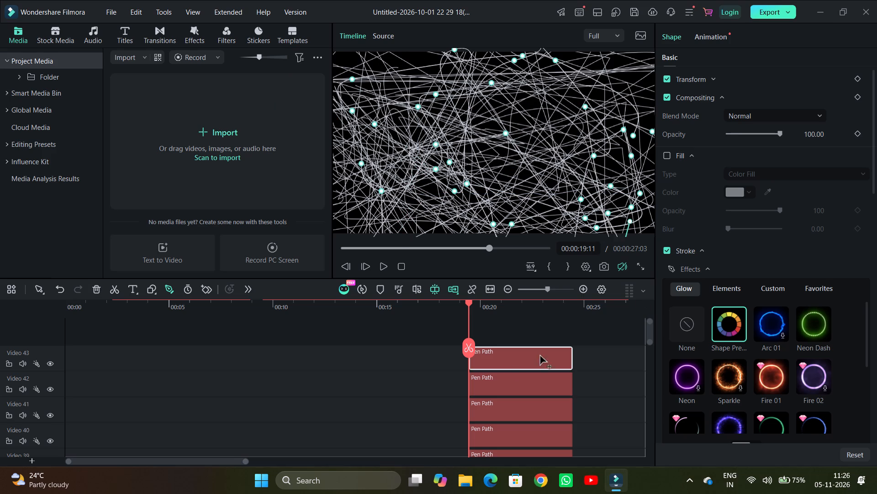
pyautogui.moveTo(540, 356); pyautogui.dragTo(380, 293)
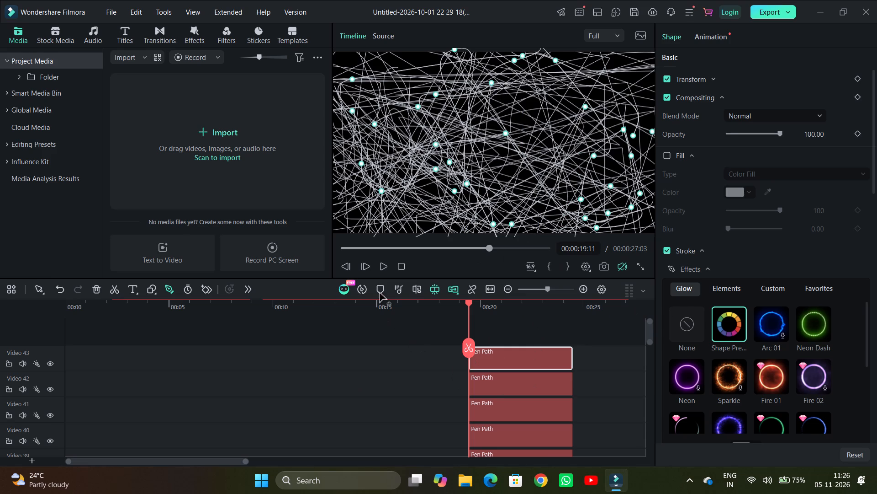
pyautogui.moveTo(380, 293); pyautogui.dragTo(399, 130)
pyautogui.scroll(-1, 546, 263)
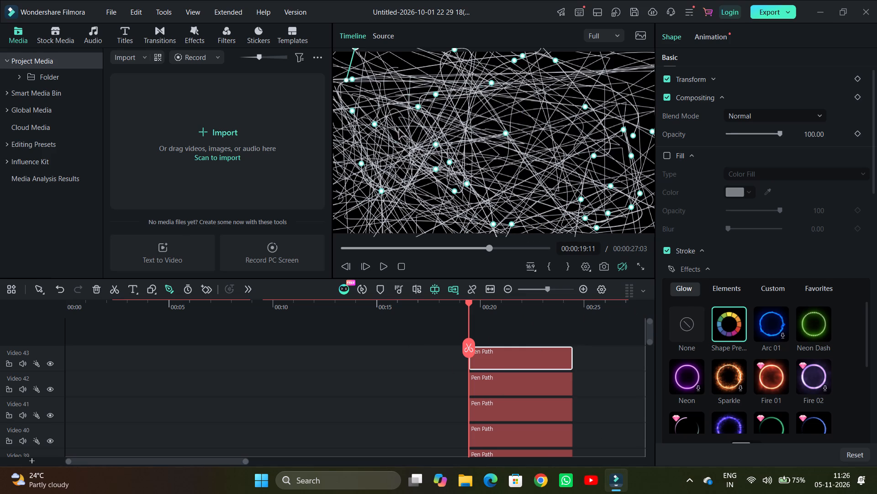
pyautogui.moveTo(399, 130); pyautogui.dragTo(306, 276)
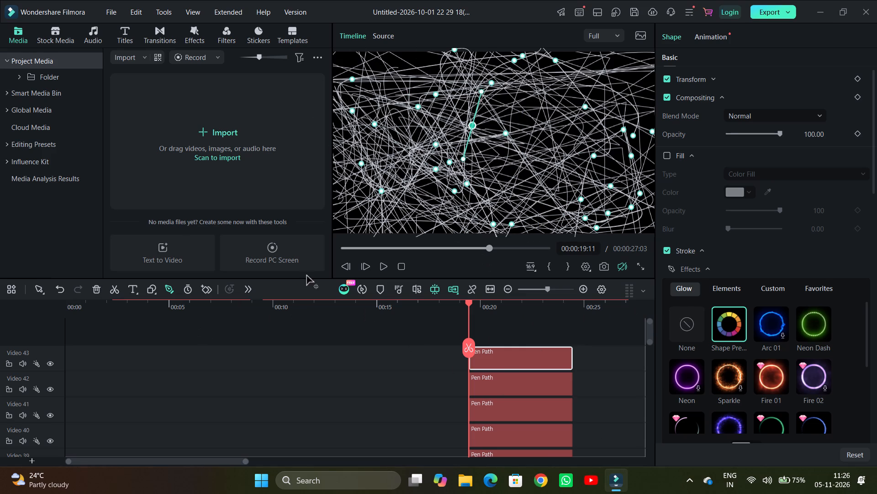
pyautogui.moveTo(306, 276); pyautogui.dragTo(435, 167)
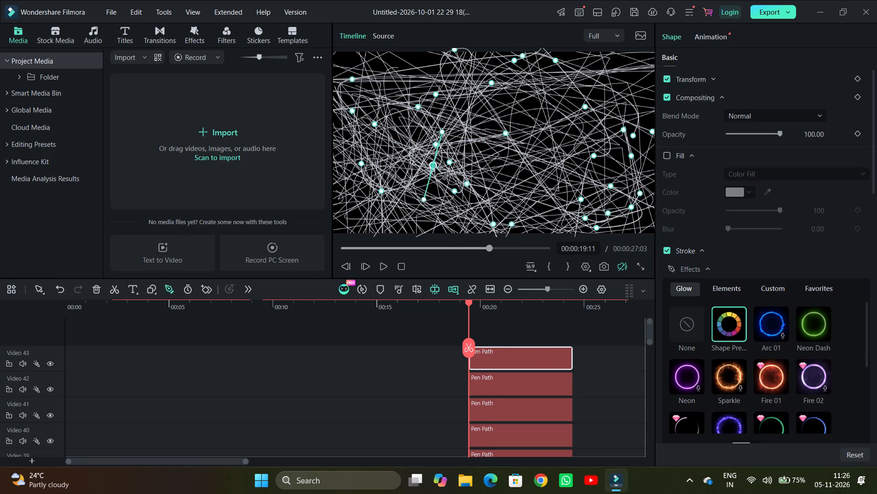
pyautogui.moveTo(435, 167); pyautogui.dragTo(542, 185)
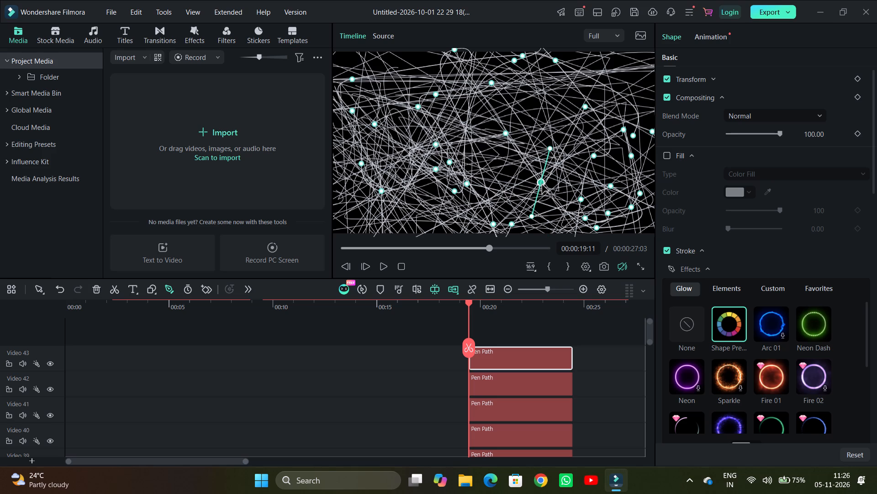
pyautogui.moveTo(542, 185); pyautogui.dragTo(542, 184)
pyautogui.moveTo(542, 184); pyautogui.dragTo(541, 184)
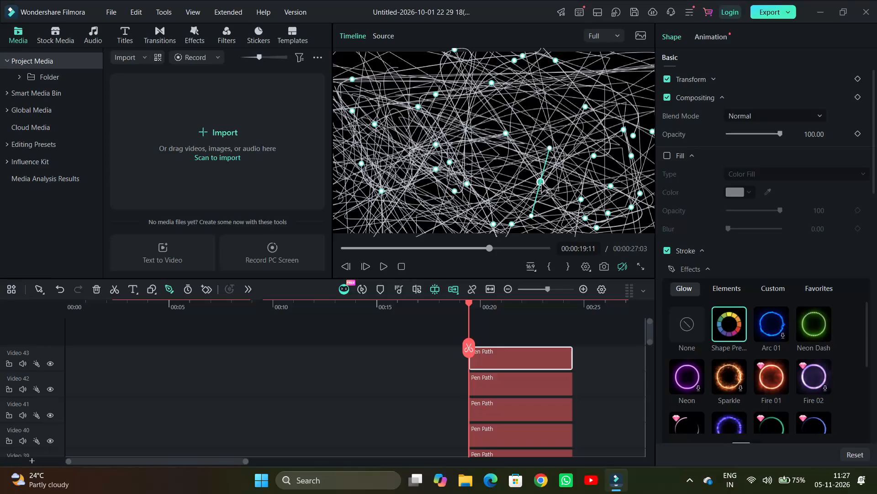
pyautogui.moveTo(541, 184); pyautogui.dragTo(638, 106)
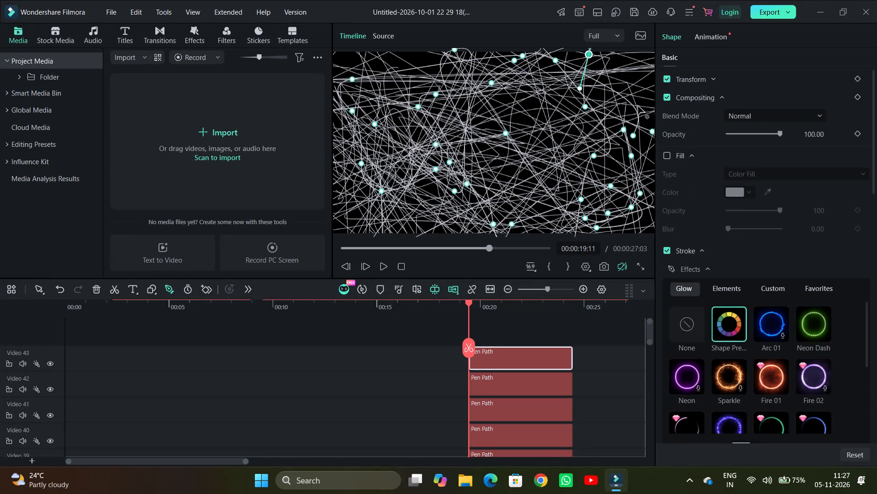
pyautogui.moveTo(638, 106); pyautogui.dragTo(638, 127)
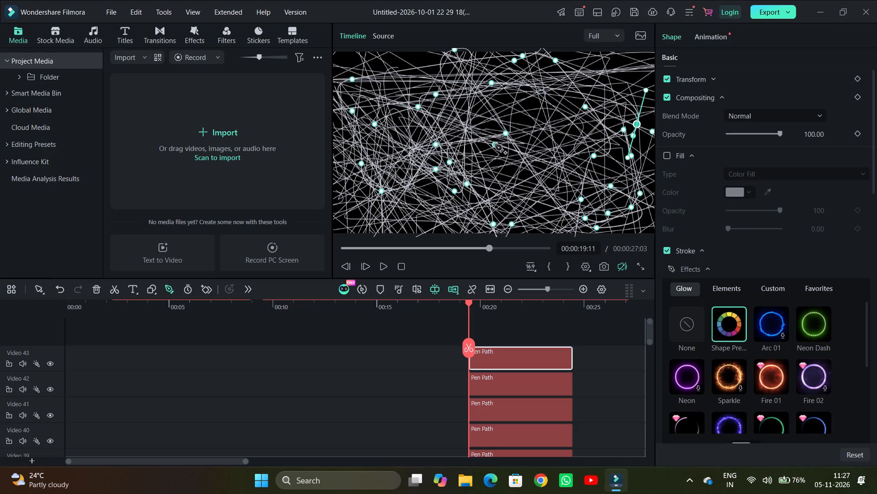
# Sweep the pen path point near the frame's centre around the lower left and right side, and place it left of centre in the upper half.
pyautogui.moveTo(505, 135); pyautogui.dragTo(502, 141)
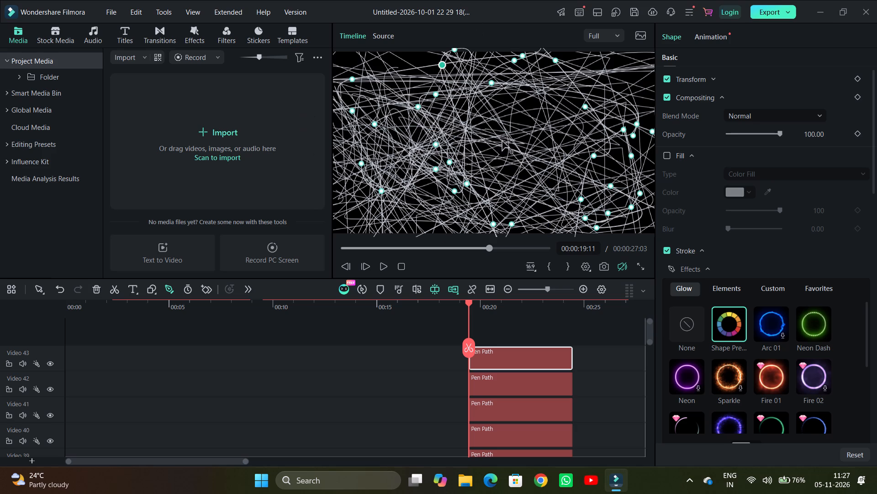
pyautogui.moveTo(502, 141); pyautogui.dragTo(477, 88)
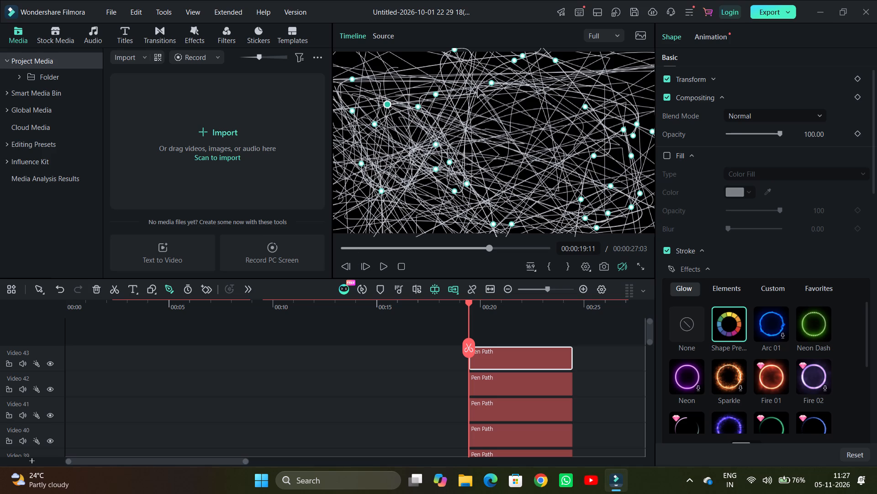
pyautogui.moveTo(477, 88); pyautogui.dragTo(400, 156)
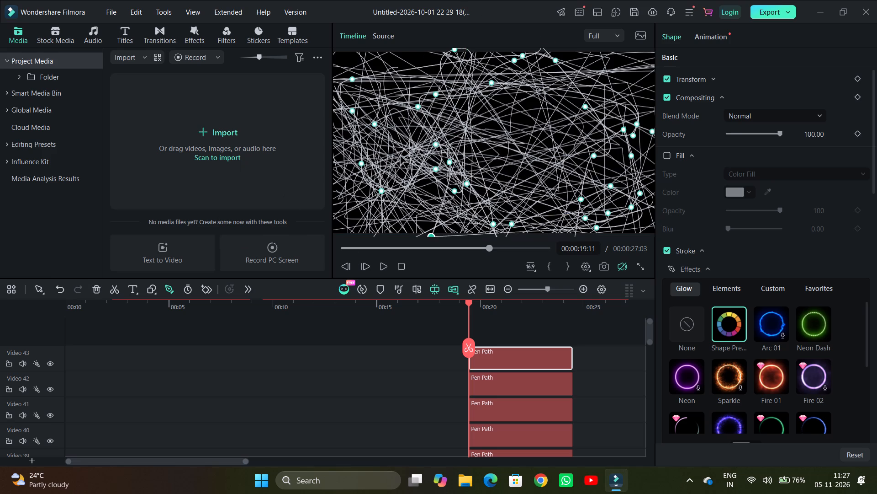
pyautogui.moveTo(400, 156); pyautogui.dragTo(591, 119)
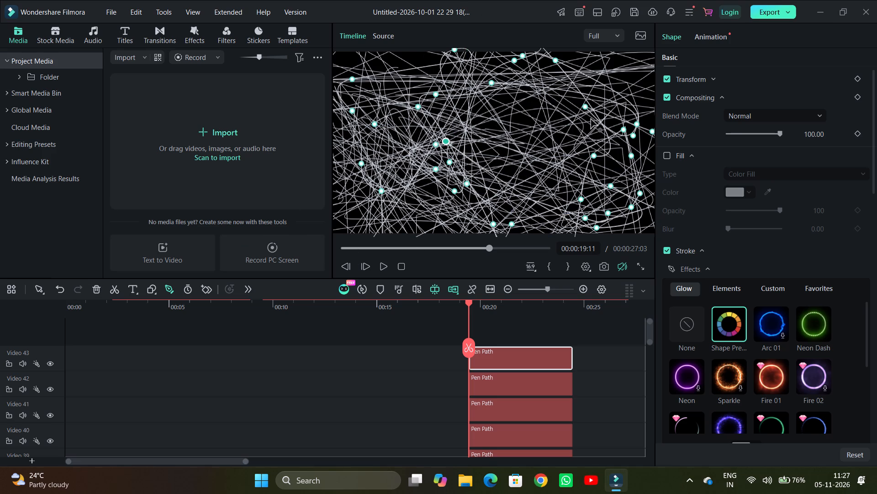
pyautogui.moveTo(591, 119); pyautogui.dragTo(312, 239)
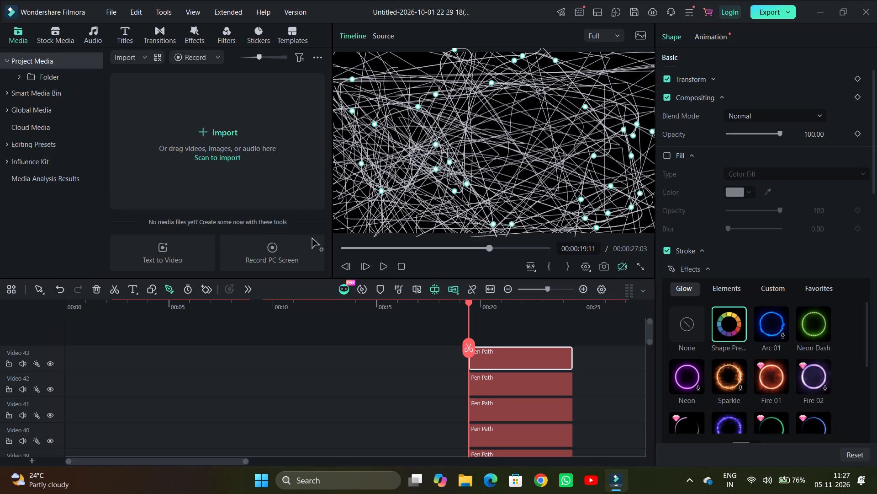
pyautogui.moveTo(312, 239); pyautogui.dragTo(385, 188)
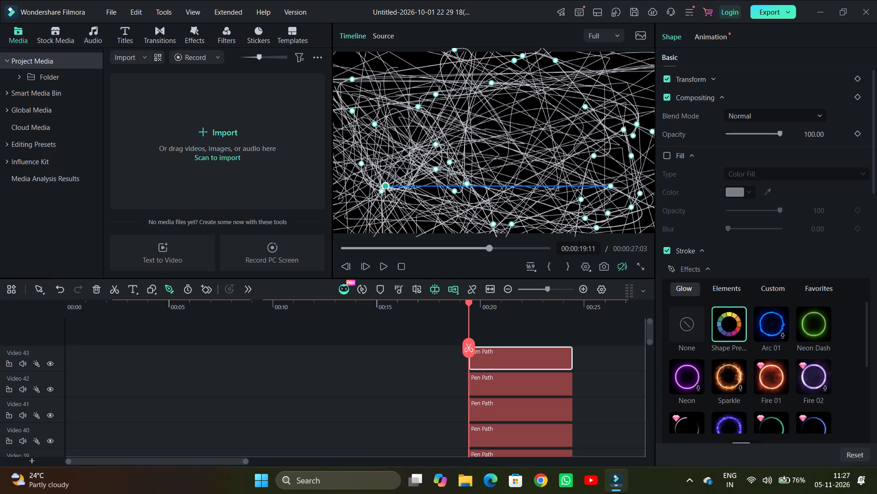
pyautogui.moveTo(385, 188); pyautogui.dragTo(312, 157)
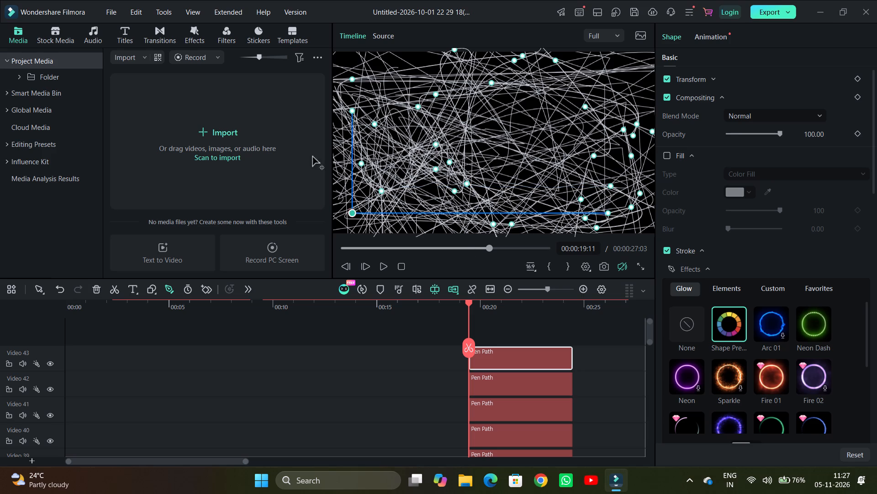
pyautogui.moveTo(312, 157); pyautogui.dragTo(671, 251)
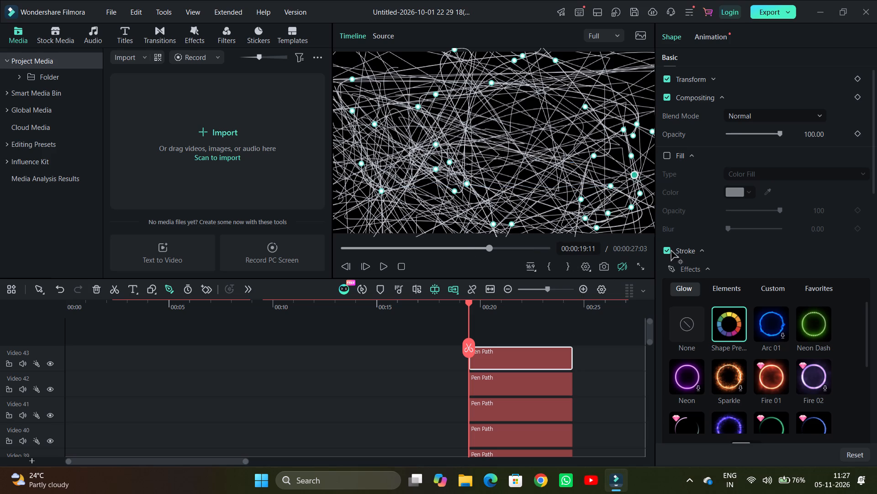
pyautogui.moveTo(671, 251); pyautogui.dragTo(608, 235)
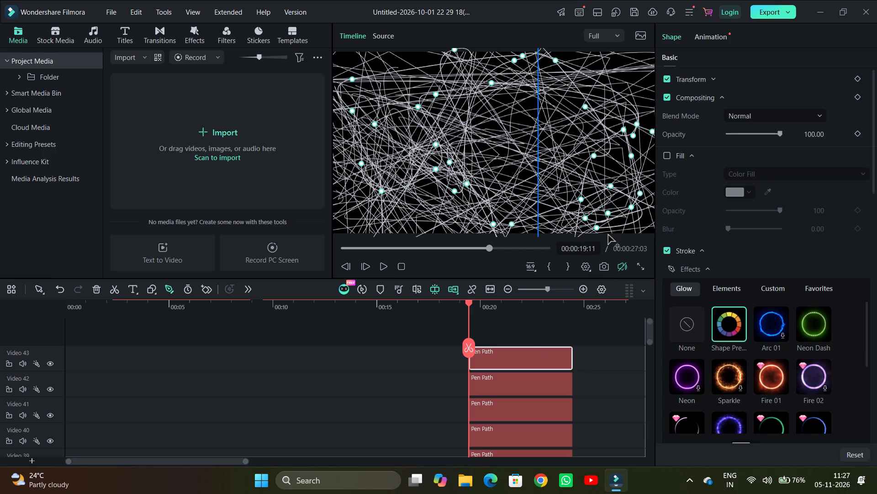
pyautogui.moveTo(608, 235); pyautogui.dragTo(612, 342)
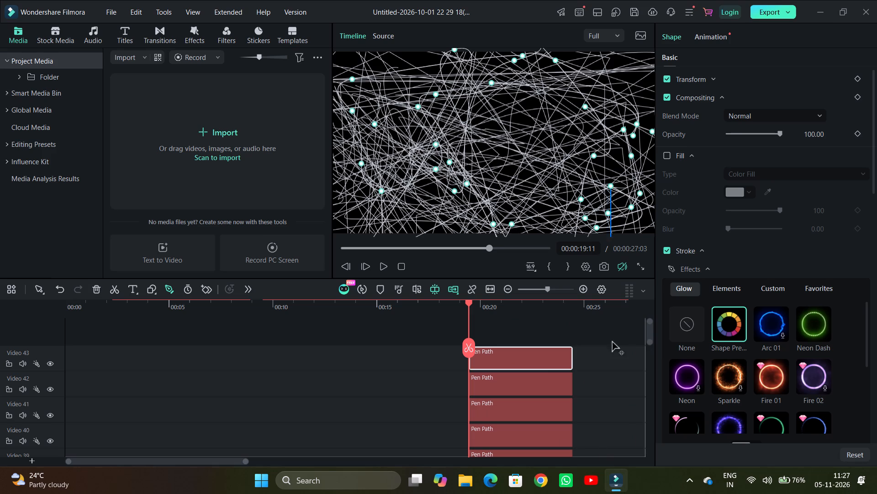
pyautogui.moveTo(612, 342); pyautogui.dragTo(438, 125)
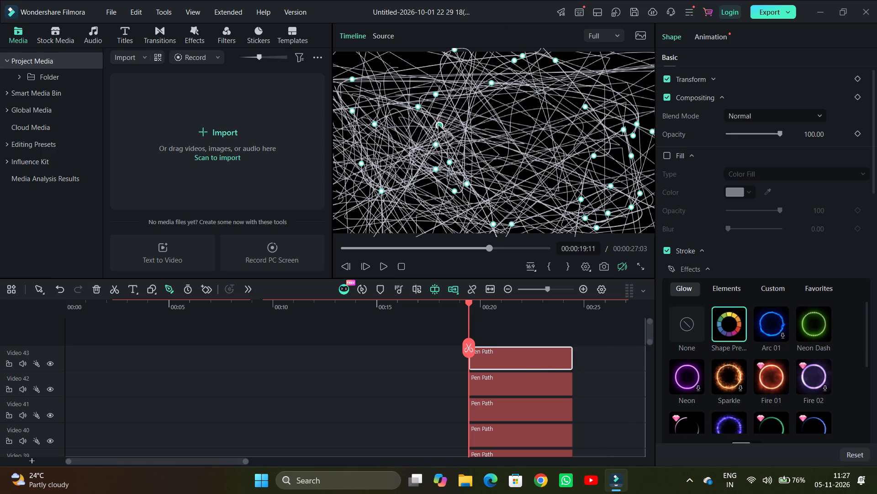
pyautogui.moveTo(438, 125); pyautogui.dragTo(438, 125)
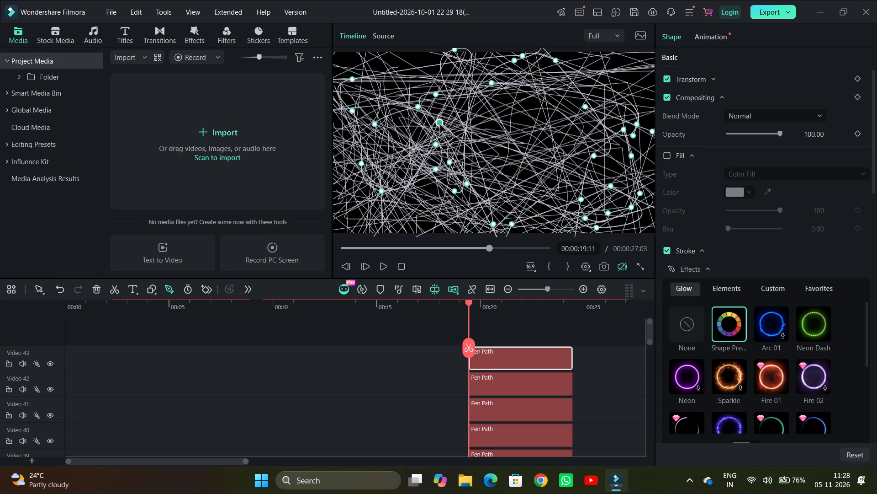
# Move the same pen path point across the frame and place it in the upper right, just above the neighbouring point.
pyautogui.moveTo(440, 125); pyautogui.dragTo(582, 191)
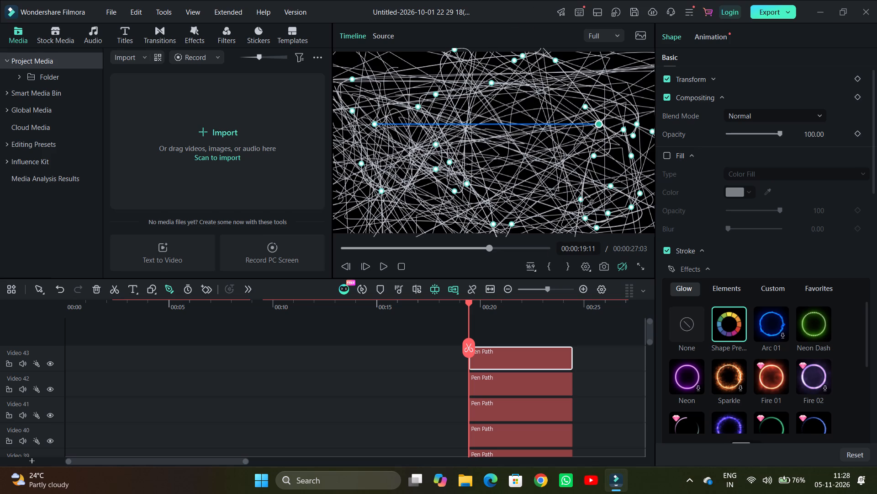
pyautogui.moveTo(582, 191); pyautogui.dragTo(405, 81)
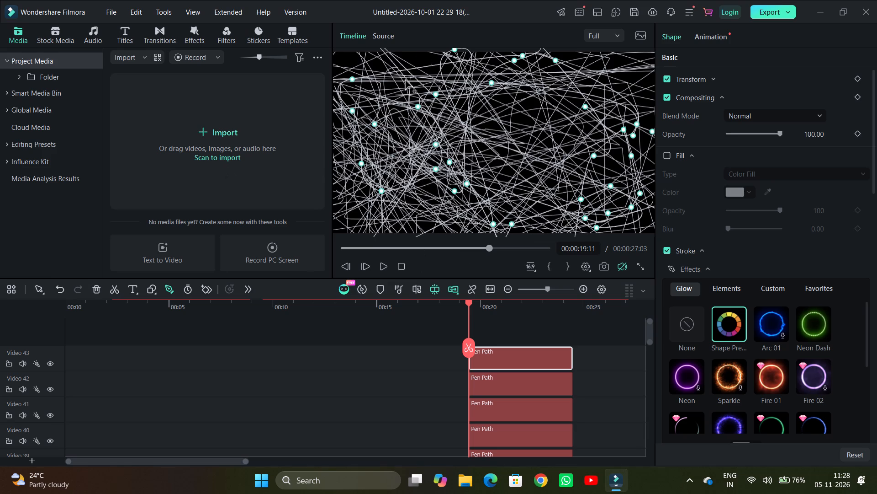
pyautogui.moveTo(405, 81); pyautogui.dragTo(449, 242)
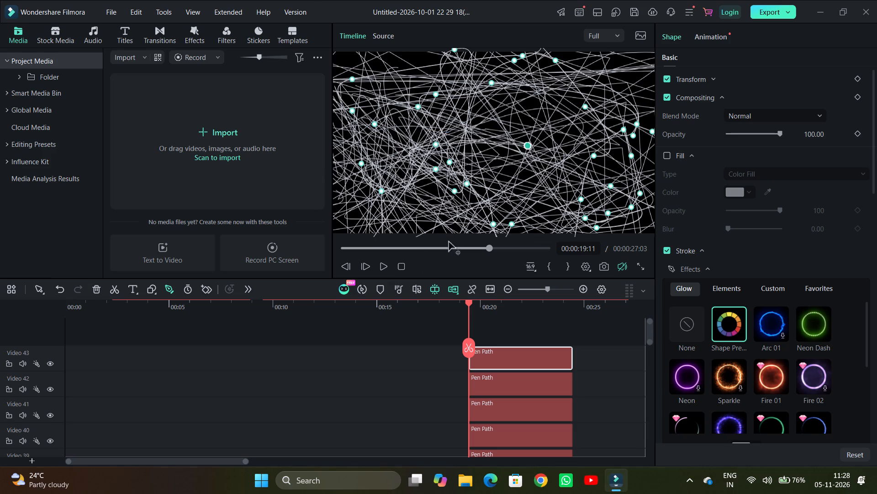
pyautogui.moveTo(449, 242); pyautogui.dragTo(528, 99)
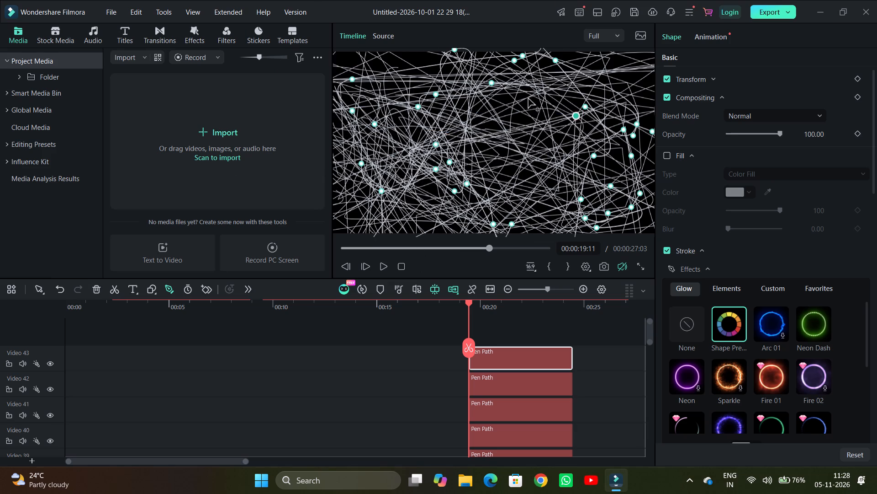
pyautogui.moveTo(528, 99); pyautogui.dragTo(587, 87)
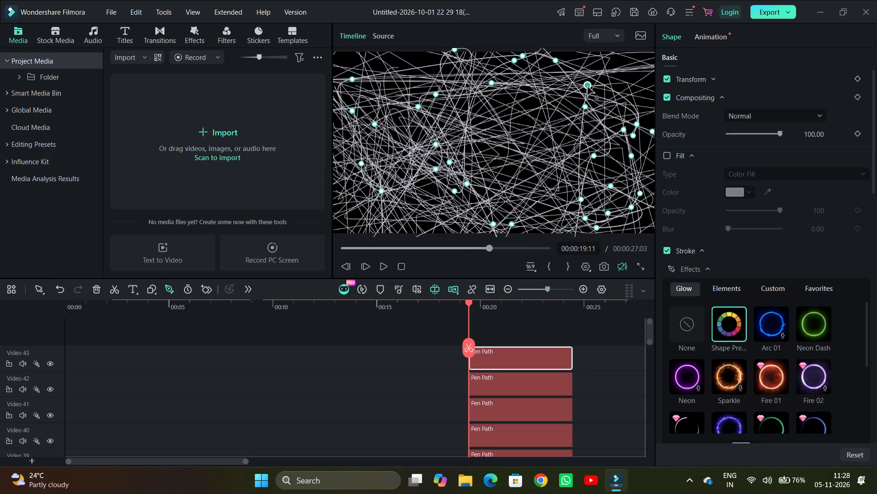
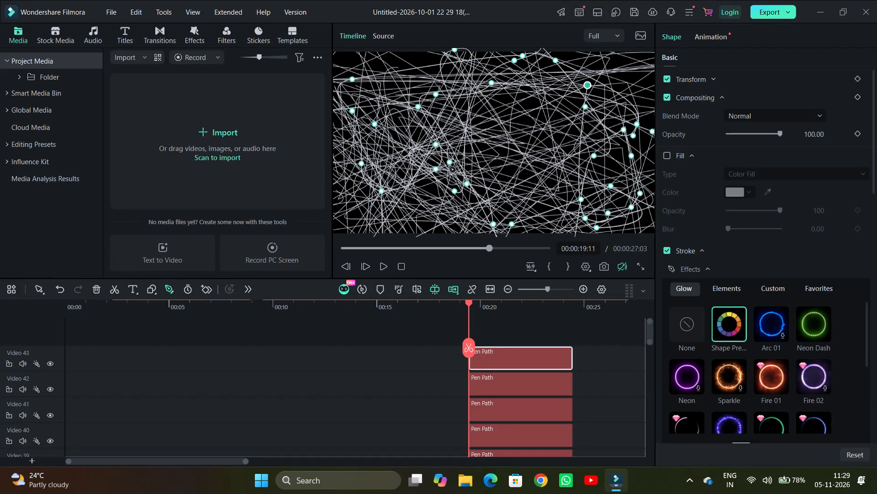
# Sweep the pen path point near the frame's centre around the top and place it left of centre in the upper half.
pyautogui.moveTo(450, 164); pyautogui.dragTo(462, 101)
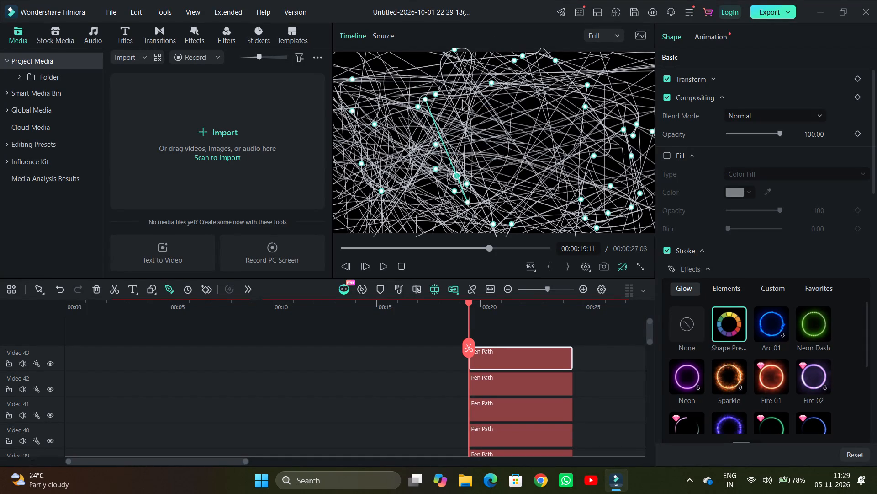
pyautogui.moveTo(462, 101); pyautogui.dragTo(261, 111)
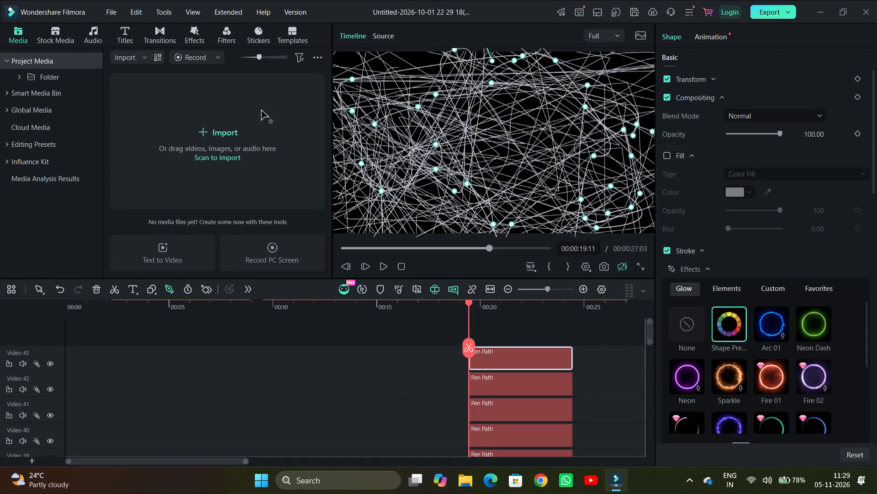
pyautogui.moveTo(261, 111); pyautogui.dragTo(417, 120)
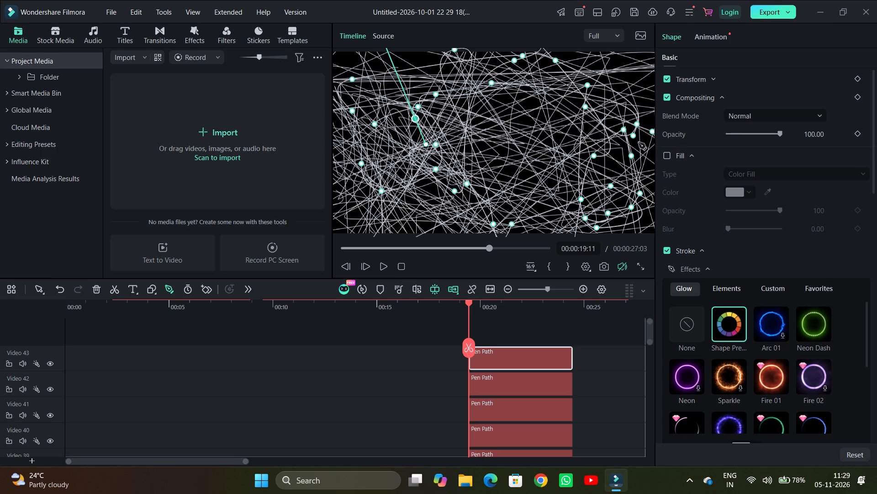
# Sweep the pen path point near the frame's right edge through the lower left and centre, and place it just above the top edge, right of centre.
pyautogui.moveTo(631, 136); pyautogui.dragTo(651, 101)
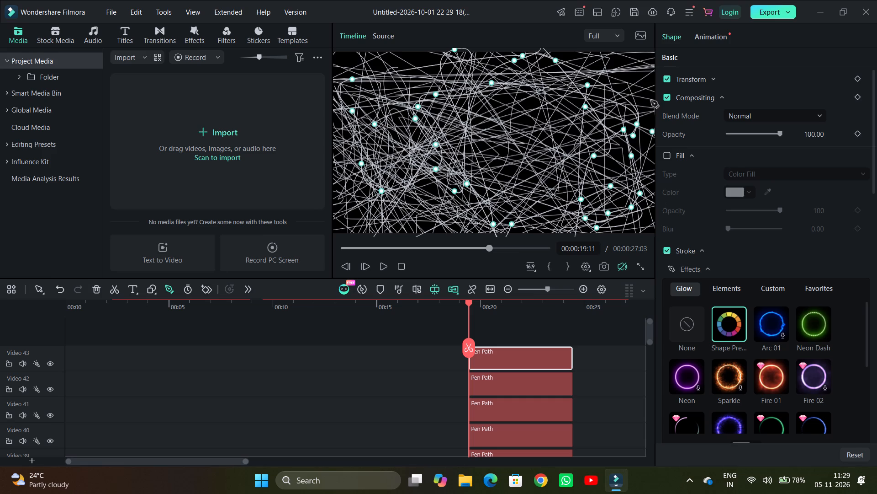
pyautogui.moveTo(651, 101); pyautogui.dragTo(635, 136)
pyautogui.moveTo(635, 136); pyautogui.dragTo(378, 239)
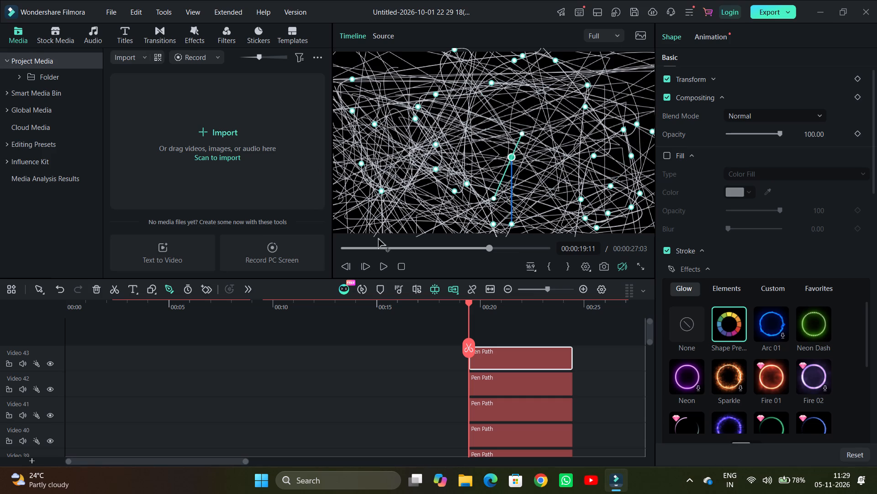
pyautogui.moveTo(378, 239); pyautogui.dragTo(368, 254)
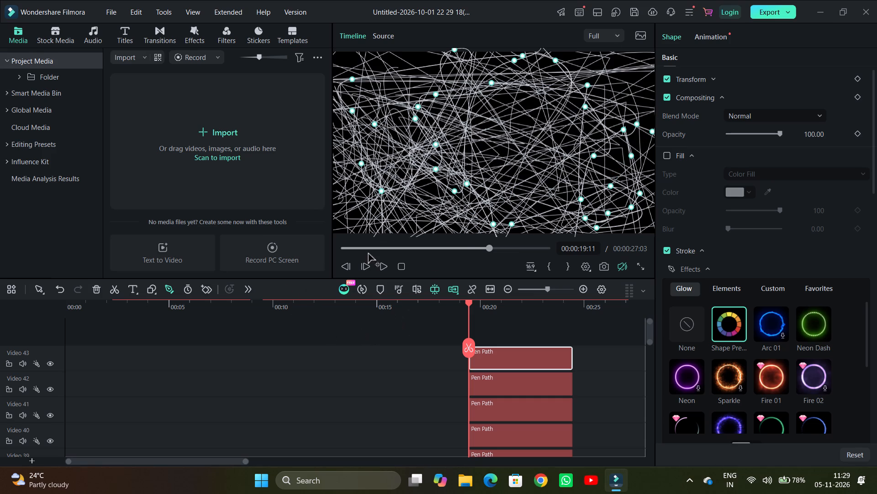
pyautogui.moveTo(368, 254); pyautogui.dragTo(288, 281)
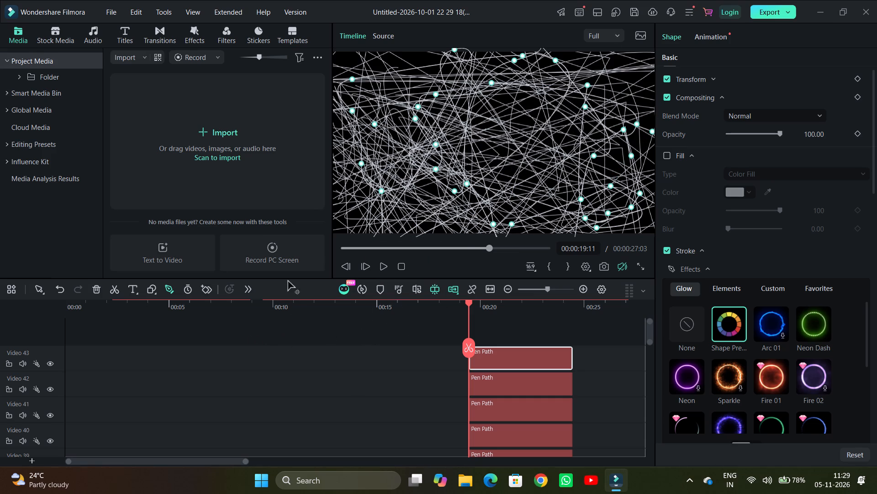
pyautogui.moveTo(288, 281); pyautogui.dragTo(440, 235)
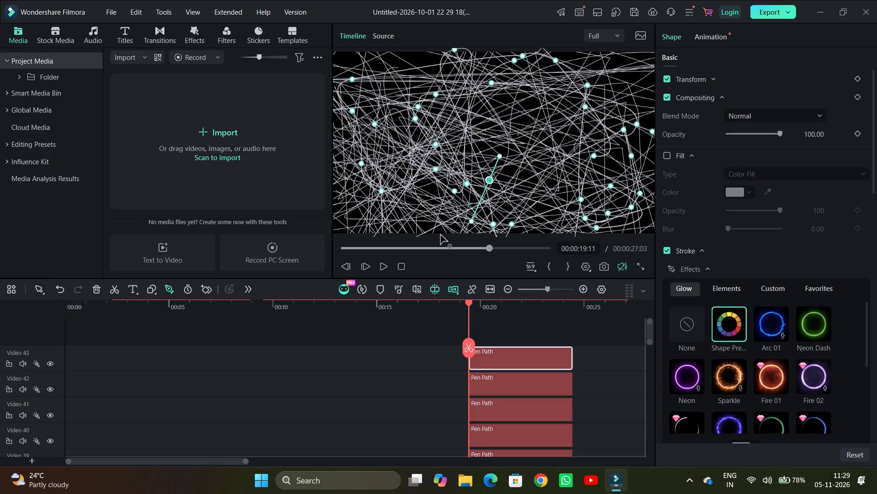
pyautogui.moveTo(440, 235); pyautogui.dragTo(511, 129)
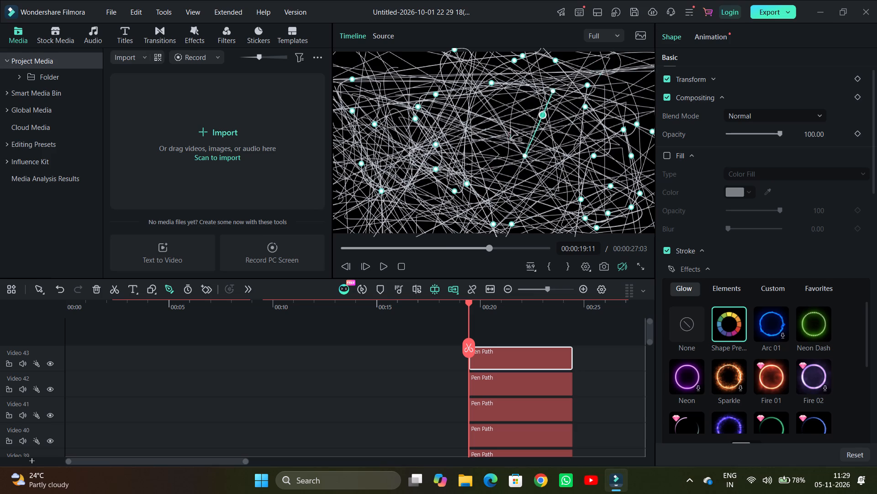
pyautogui.moveTo(511, 129); pyautogui.dragTo(625, 3)
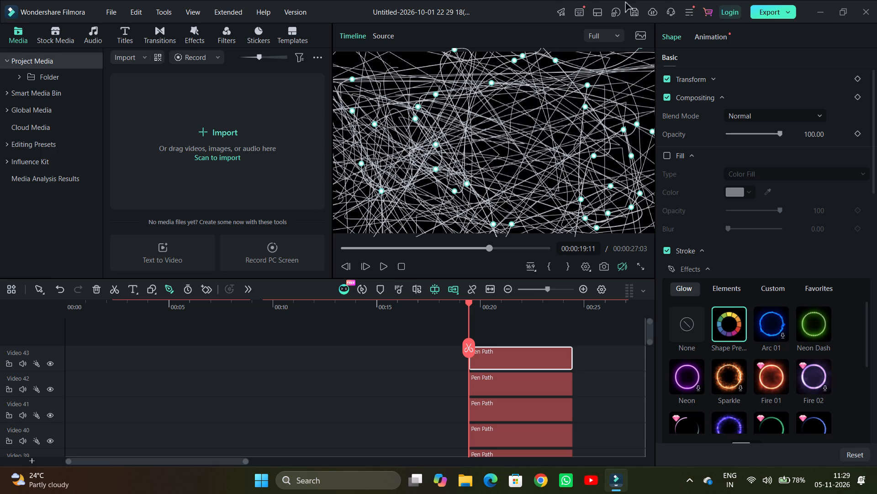
pyautogui.moveTo(625, 3); pyautogui.dragTo(554, 4)
pyautogui.moveTo(554, 4); pyautogui.dragTo(539, 42)
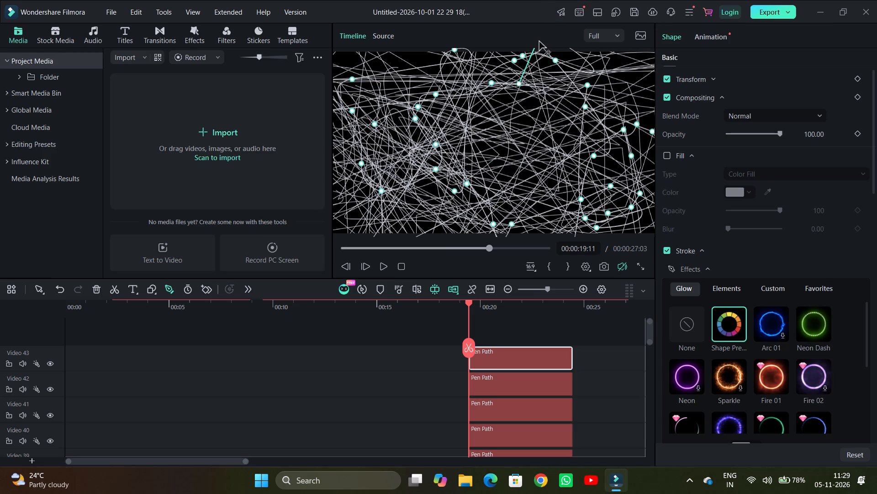
pyautogui.moveTo(539, 42); pyautogui.dragTo(539, 41)
# Add two pen path points right of centre, in the frame's upper half and near mid-height, and pull short curve handles from the second.
pyautogui.moveTo(506, 103); pyautogui.dragTo(501, 163)
pyautogui.moveTo(501, 163); pyautogui.dragTo(564, 126)
pyautogui.click(564, 126)
pyautogui.moveTo(564, 126); pyautogui.dragTo(550, 133)
pyautogui.moveTo(550, 133); pyautogui.dragTo(542, 145)
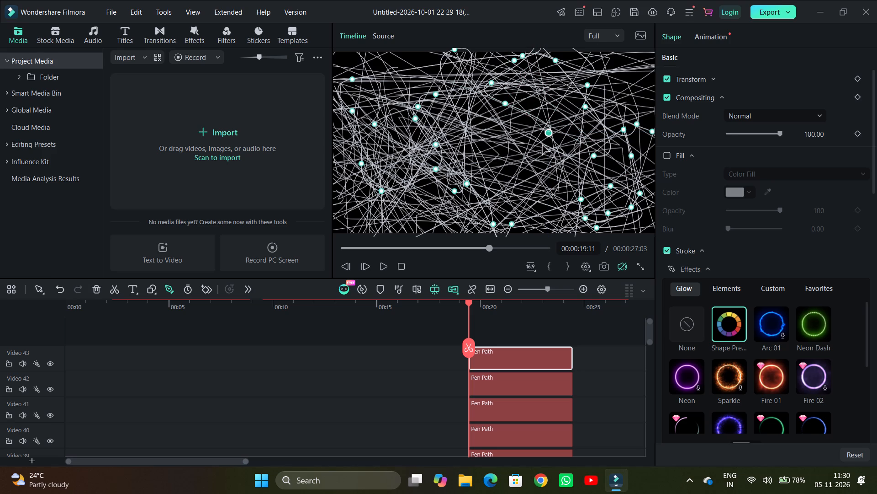
pyautogui.moveTo(542, 145); pyautogui.dragTo(541, 147)
pyautogui.tripleClick(541, 147)
pyautogui.moveTo(541, 147); pyautogui.dragTo(594, 161)
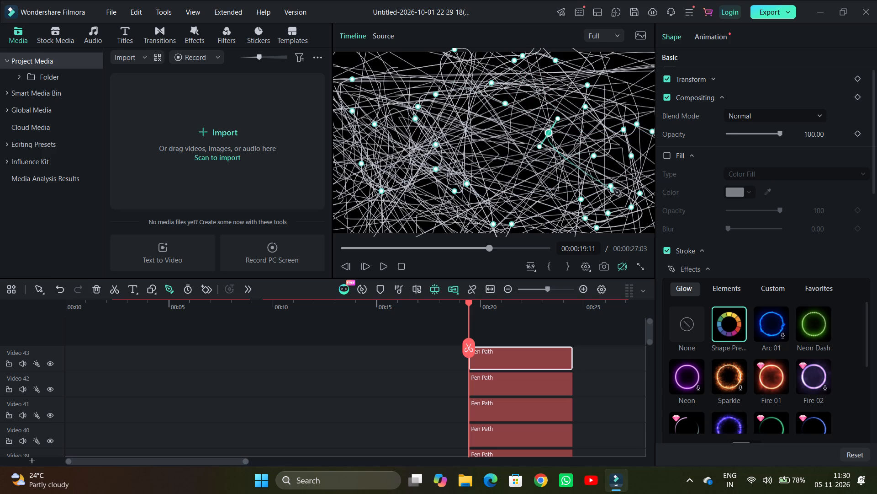
# Move the pen path point in the frame's lower right slightly inward, and place it well below the bottom edge.
pyautogui.moveTo(612, 187); pyautogui.dragTo(588, 192)
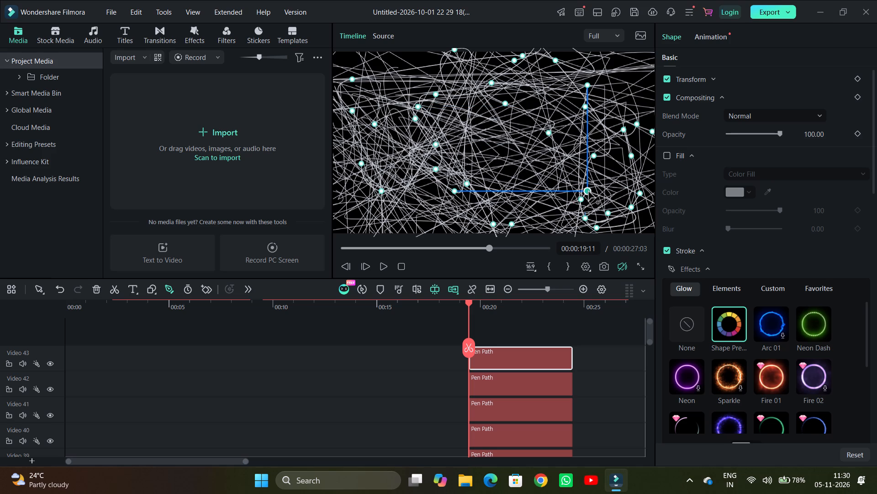
pyautogui.moveTo(588, 192); pyautogui.dragTo(599, 373)
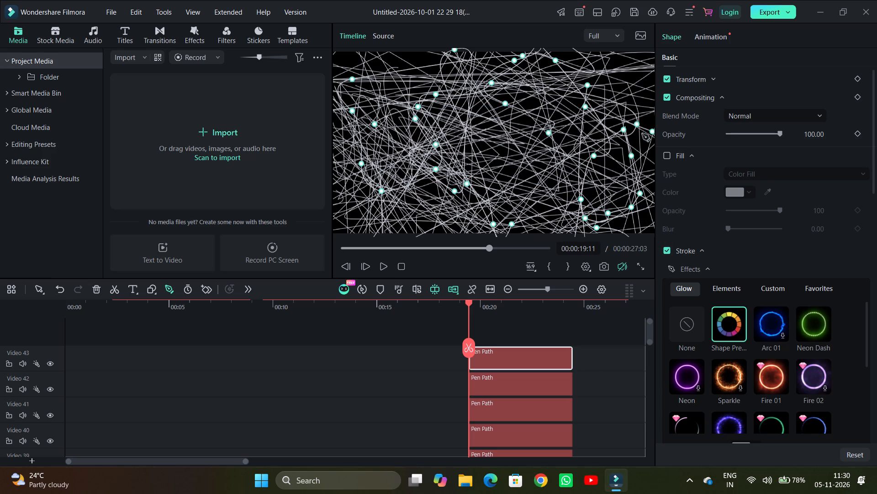
# Bring the pen path point at the frame's lower right through the area right of centre, and place it at the upper right.
pyautogui.moveTo(583, 199); pyautogui.dragTo(582, 199)
pyautogui.moveTo(582, 199); pyautogui.dragTo(541, 161)
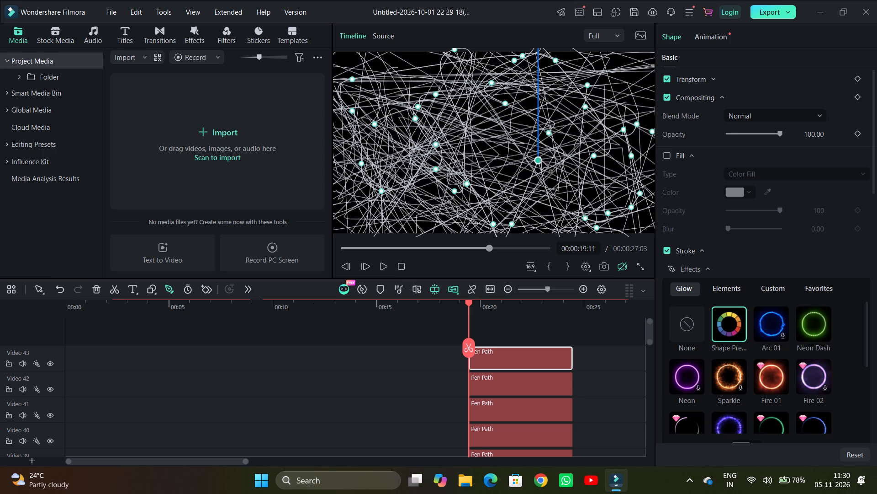
pyautogui.moveTo(541, 161); pyautogui.dragTo(586, 78)
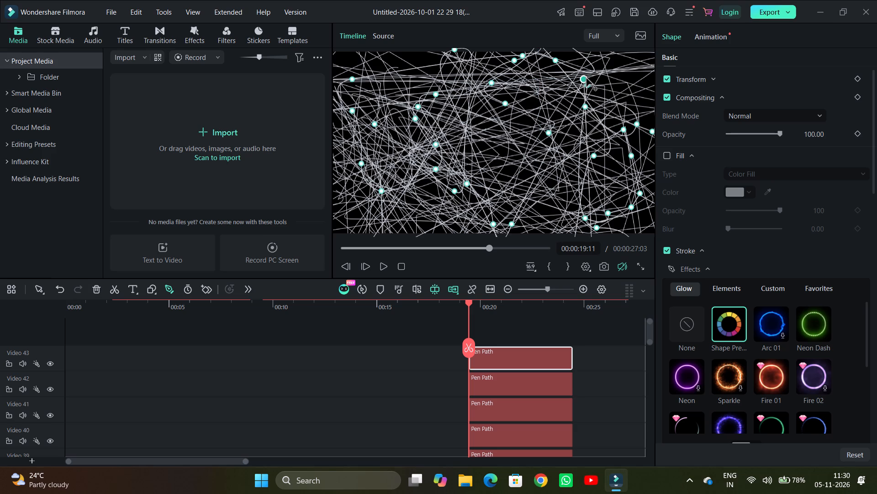
pyautogui.click(586, 78)
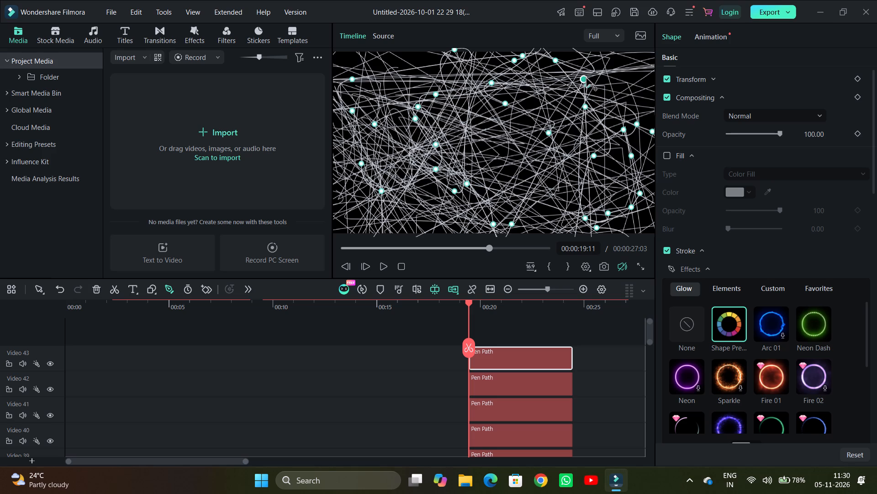